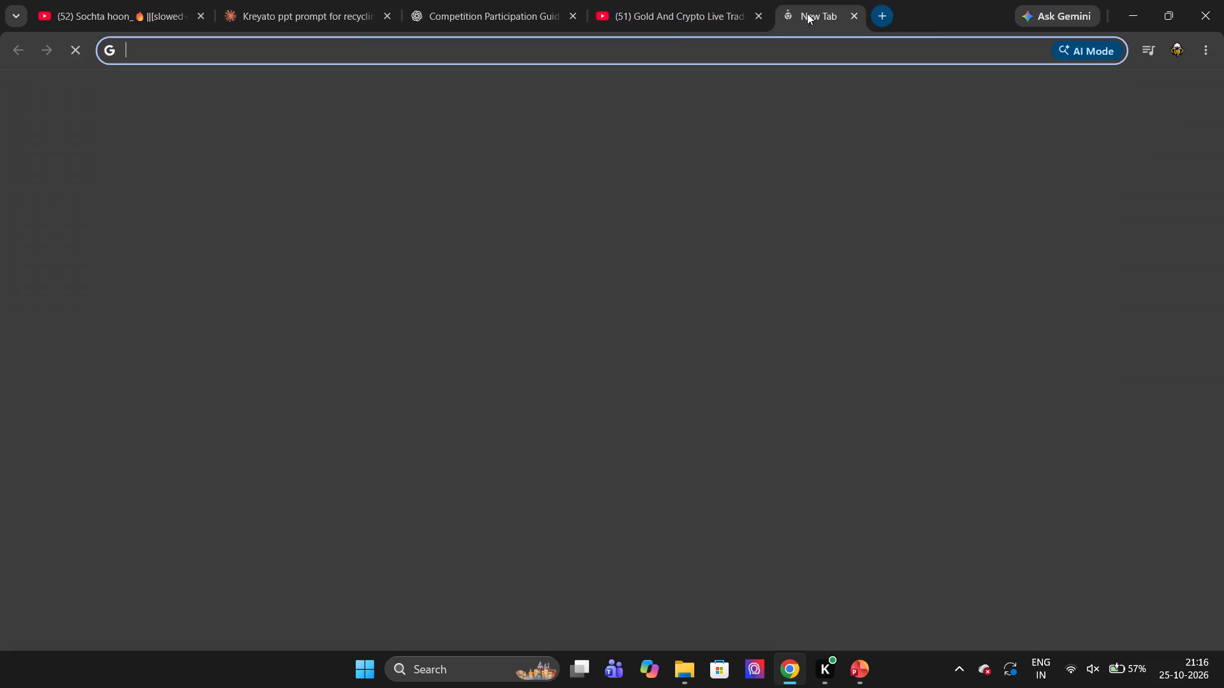
left_click(570, 303)
key("Down")
key("Return")
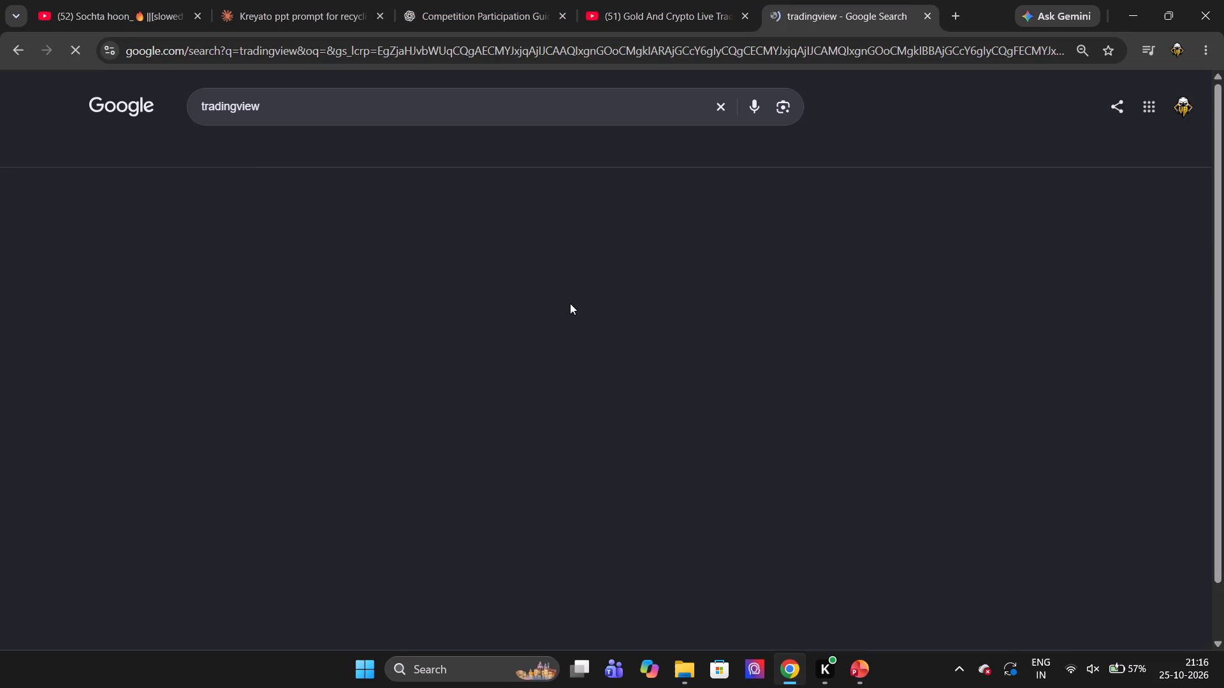
left_click(310, 245)
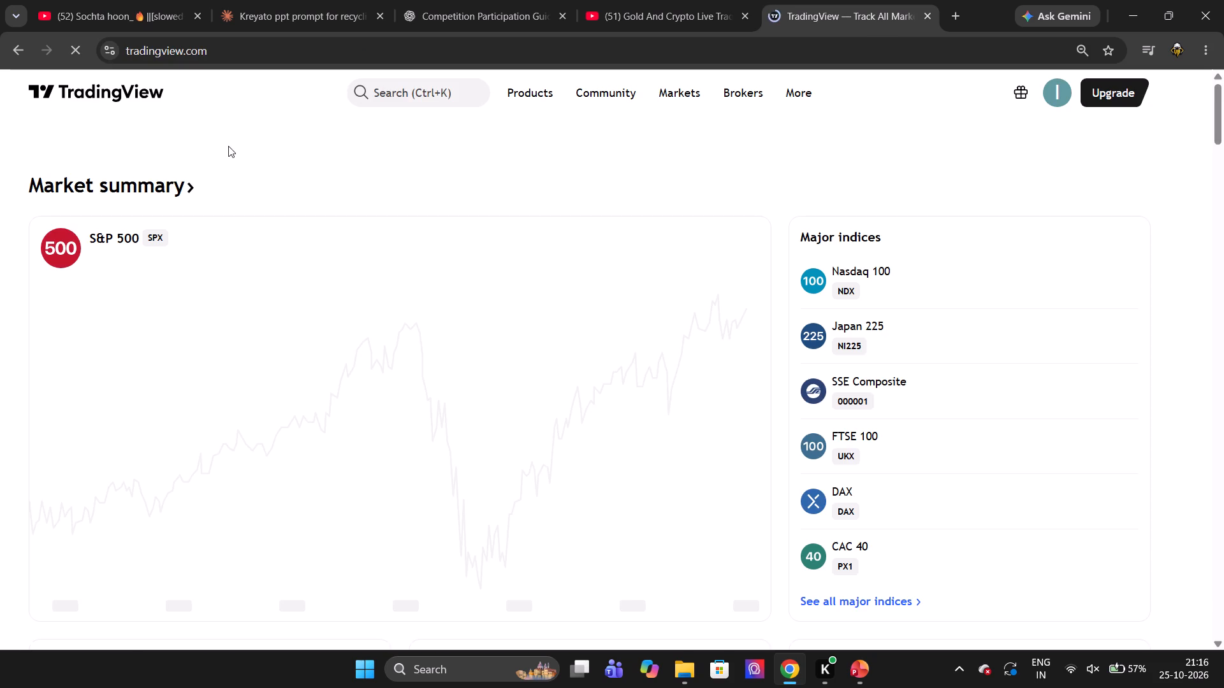
Search TradingView for the symbol btcusdt and open its Bitcoin / TetherUS chart.
left_click(402, 97)
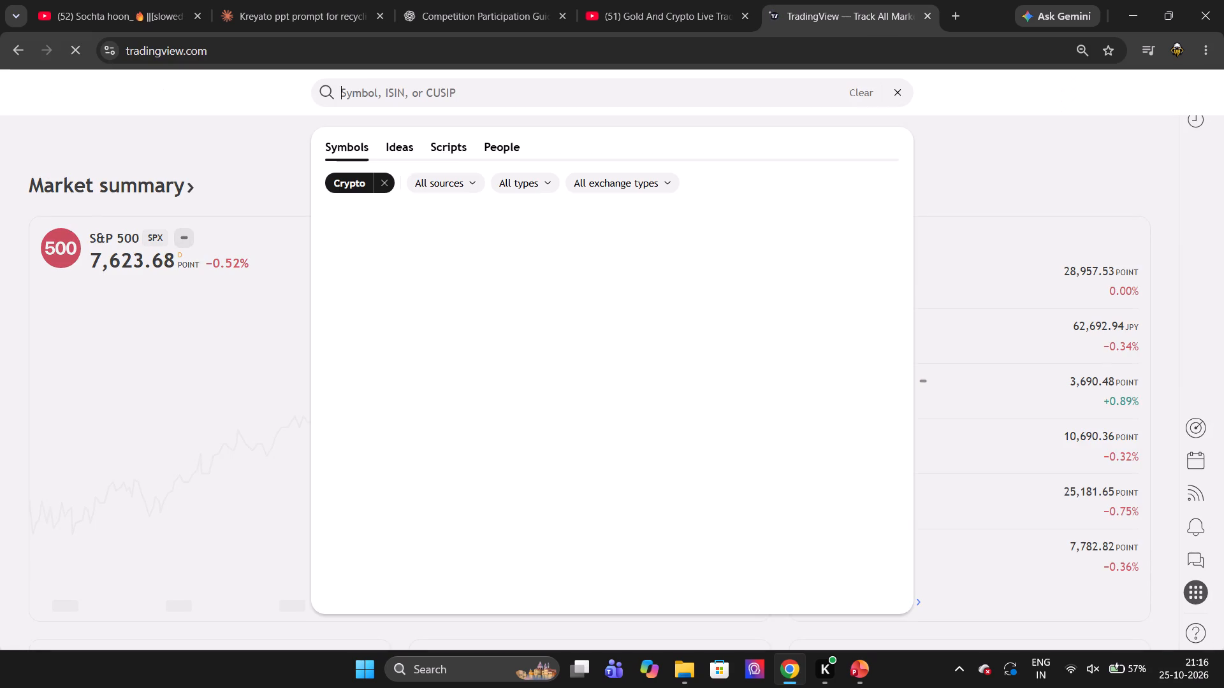
type("btcusdt")
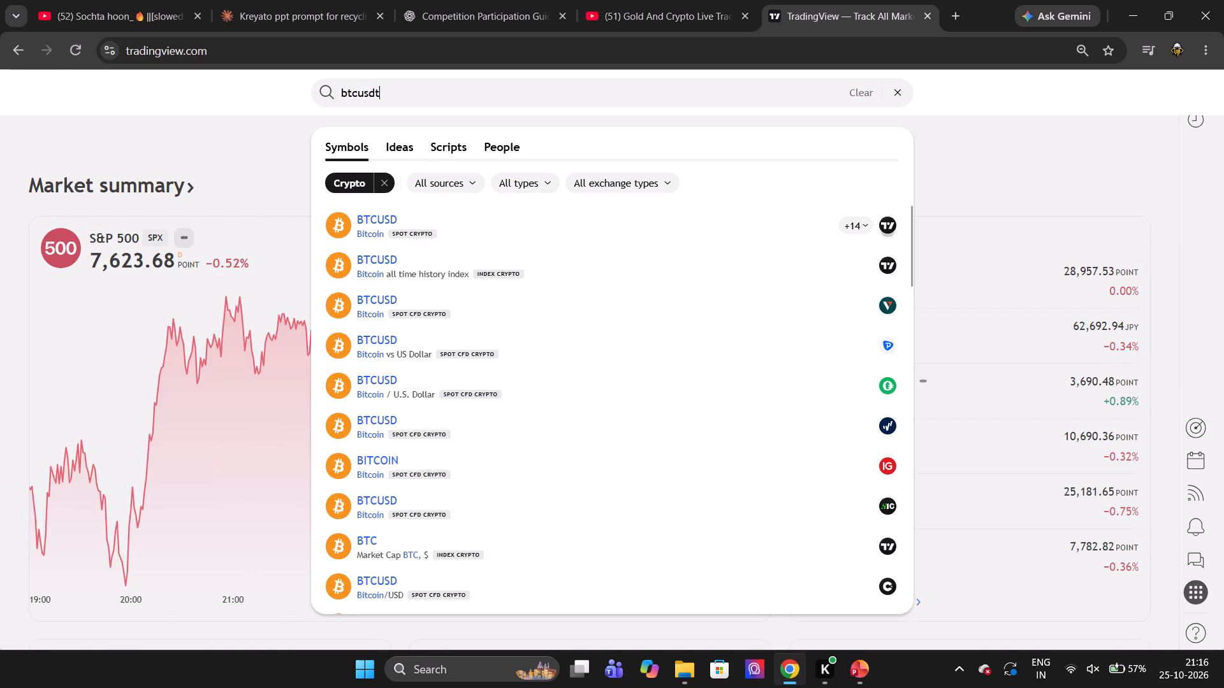
key("Return")
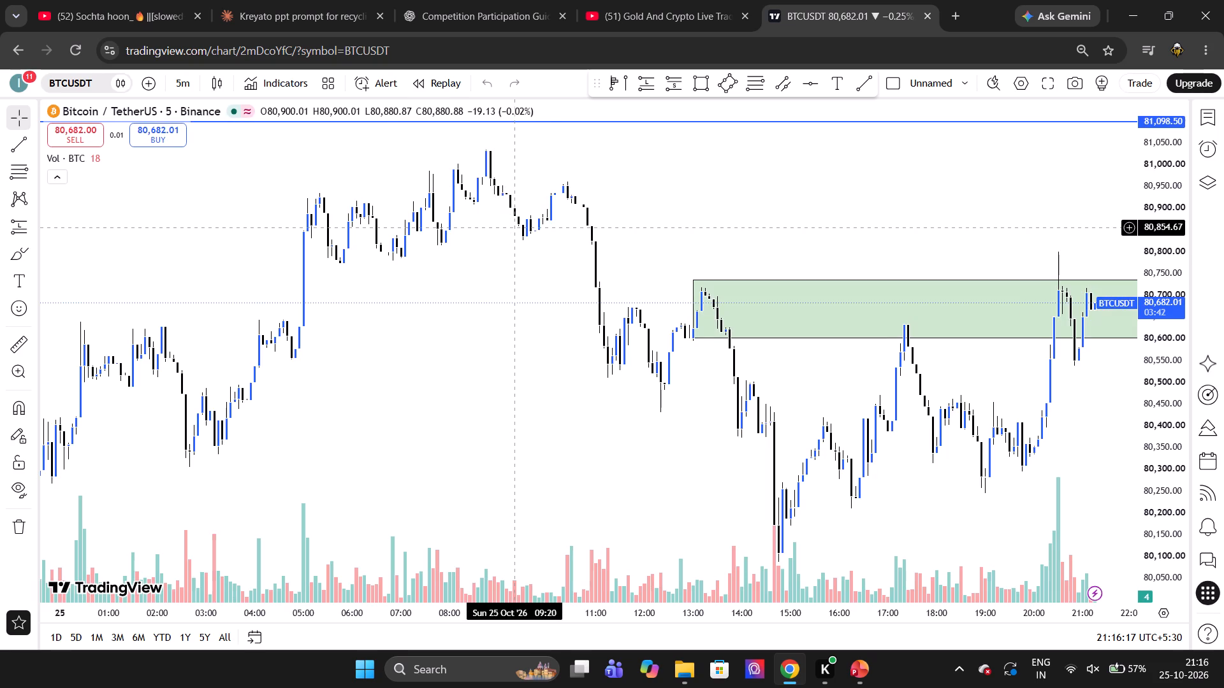
scroll(513, 228, "left", 2)
scroll(682, 306, "left", 2)
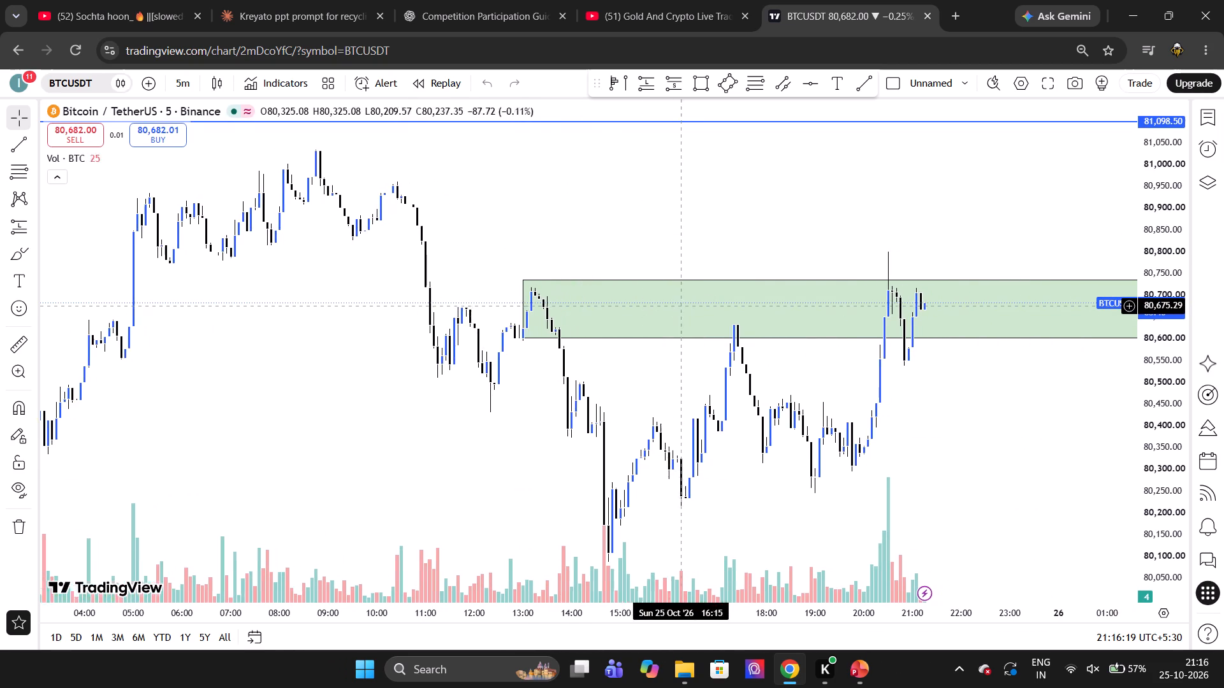
scroll(682, 306, "left", 1)
left_click(768, 405)
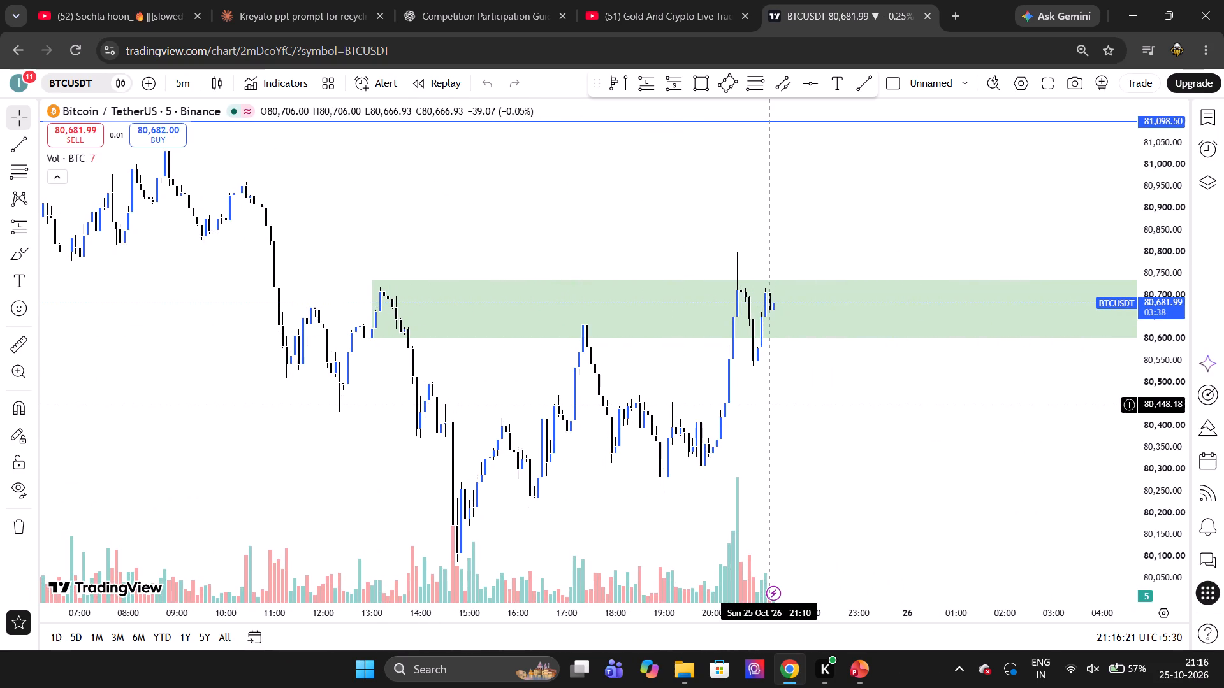
Search Google for liquidity heatmap on a new page and open CoinGlass's BTC Liquidation Heatmap to inspect its liquidation levels.
left_click(947, 10)
left_click(630, 282)
key("Down")
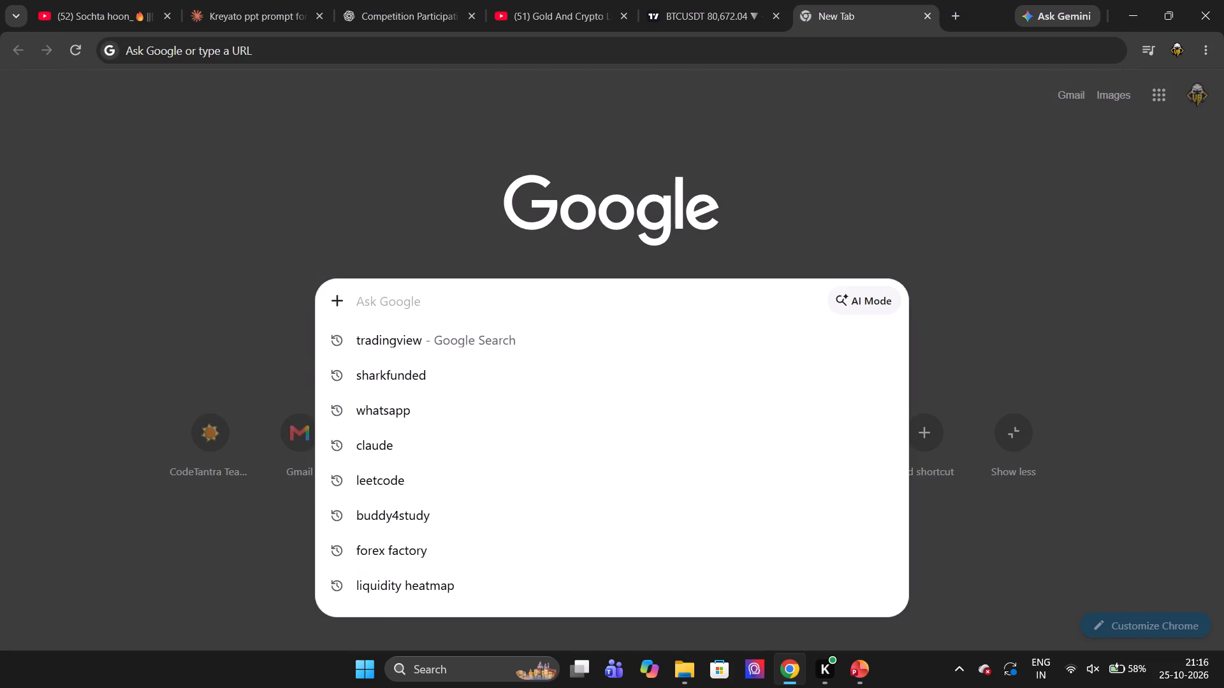
key("Down")
key("Down")
key("Down")
key("Down")
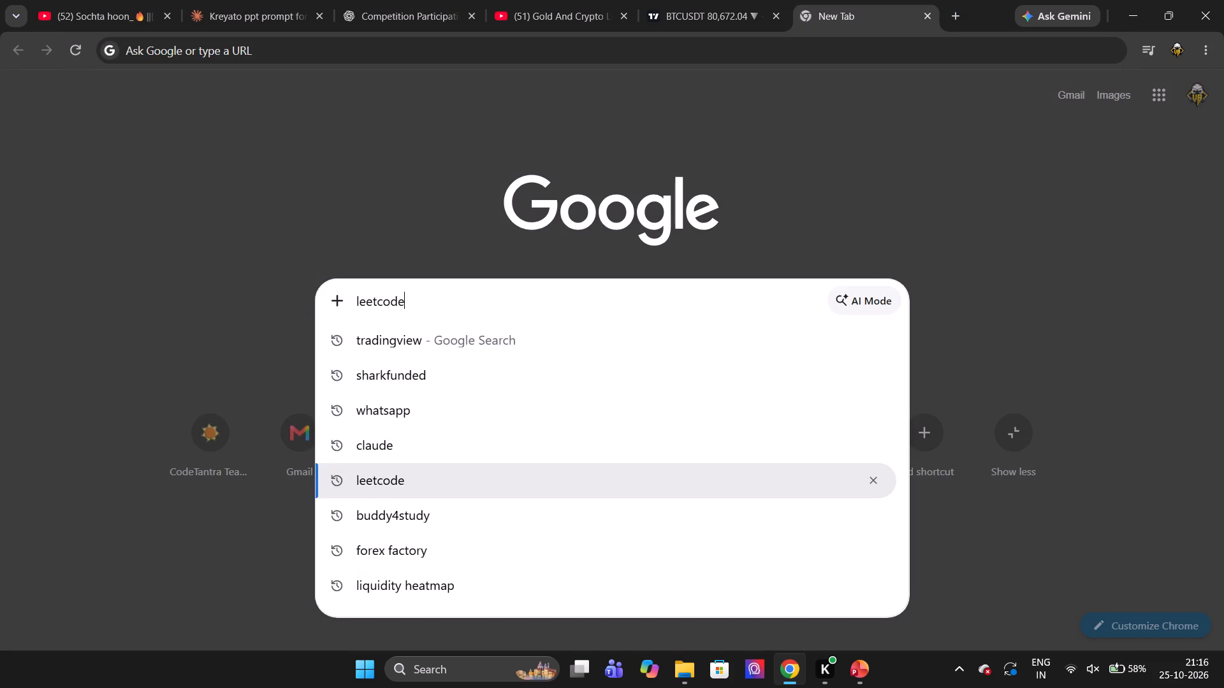
key("Down")
key("Down")
key("Down")
key("Down")
key("Up")
key("Return")
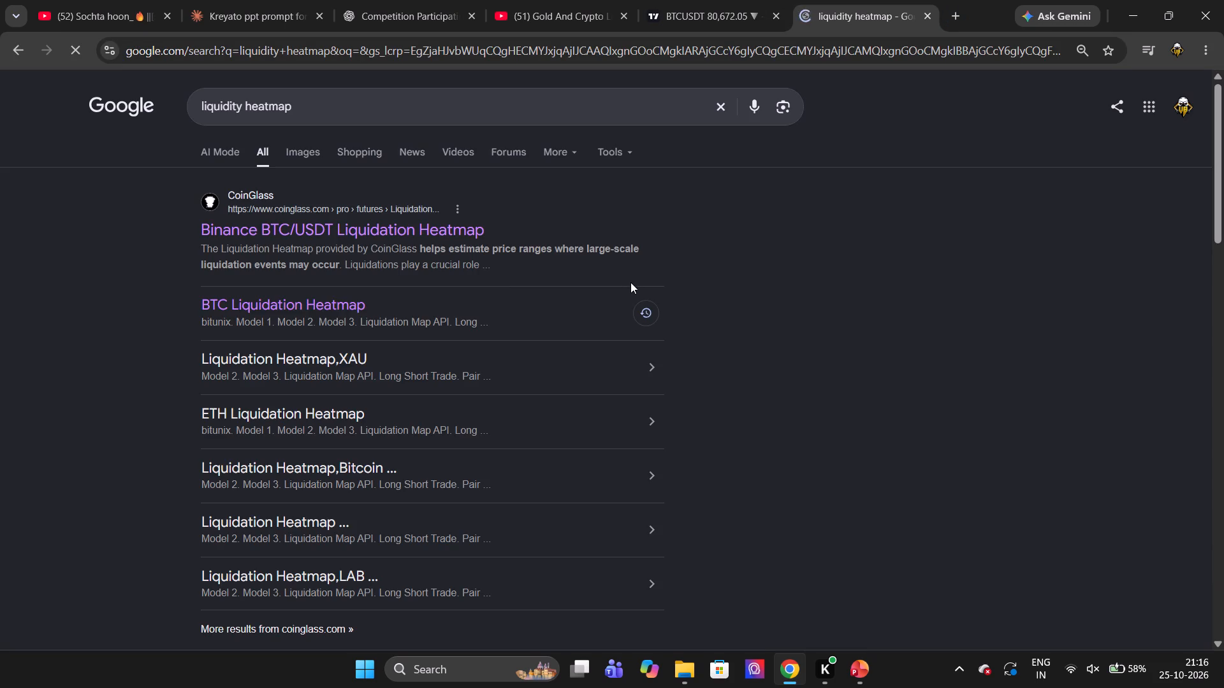
left_click(328, 320)
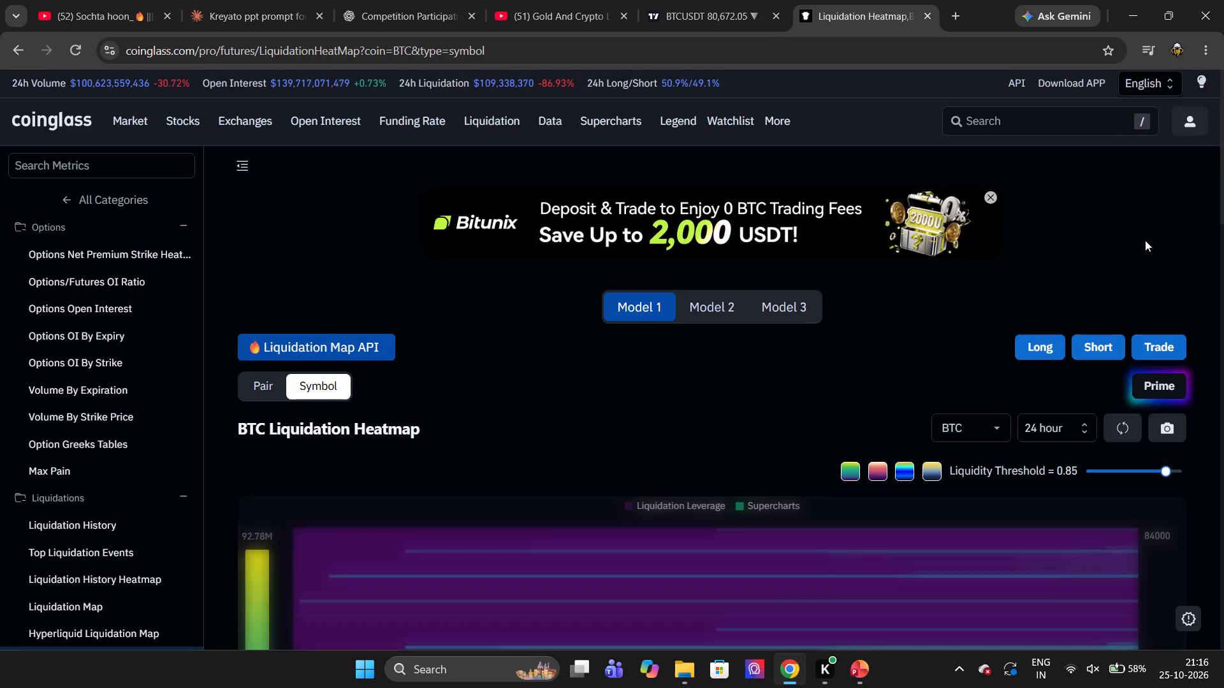
scroll(1145, 240, "down", 5)
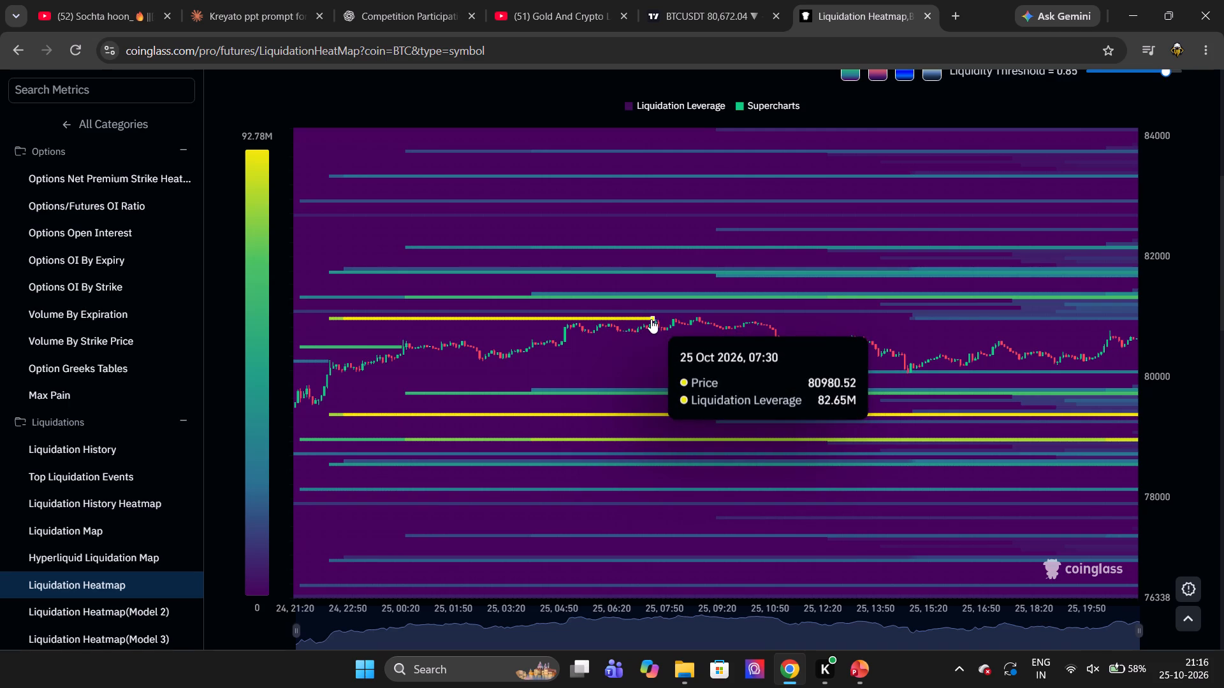
Return to the BTCUSDT chart and examine the price action on the 15-minute timeframe.
left_click(683, 0)
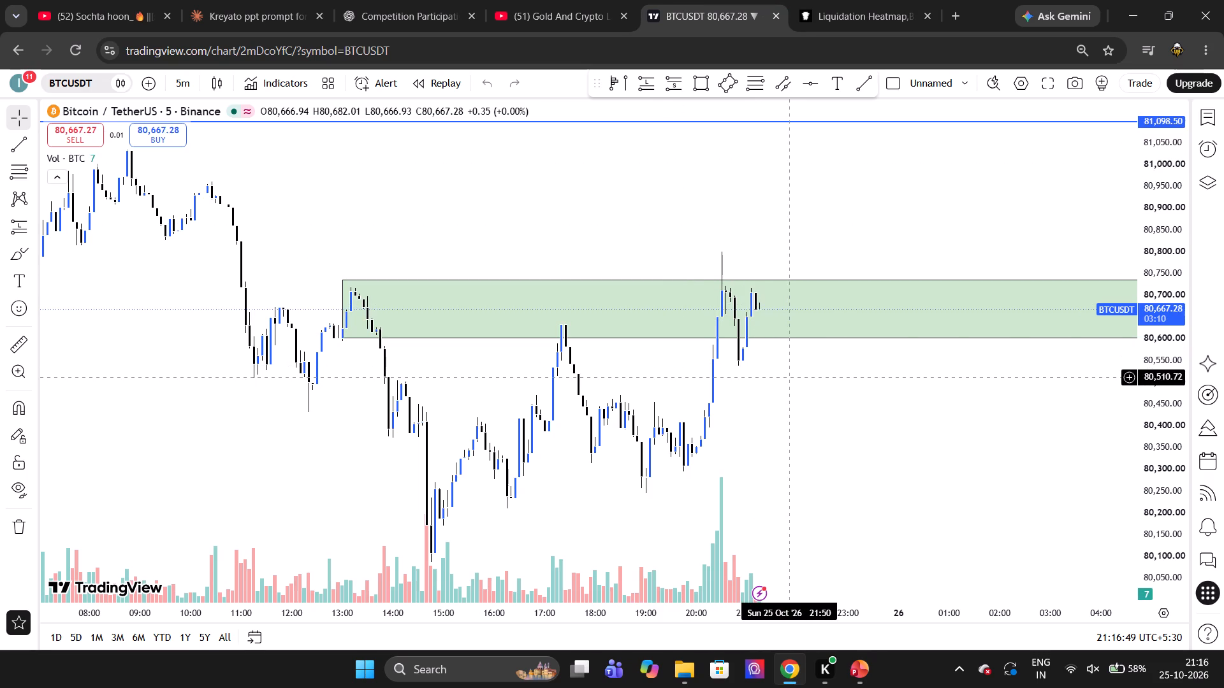
scroll(790, 378, "down", 2)
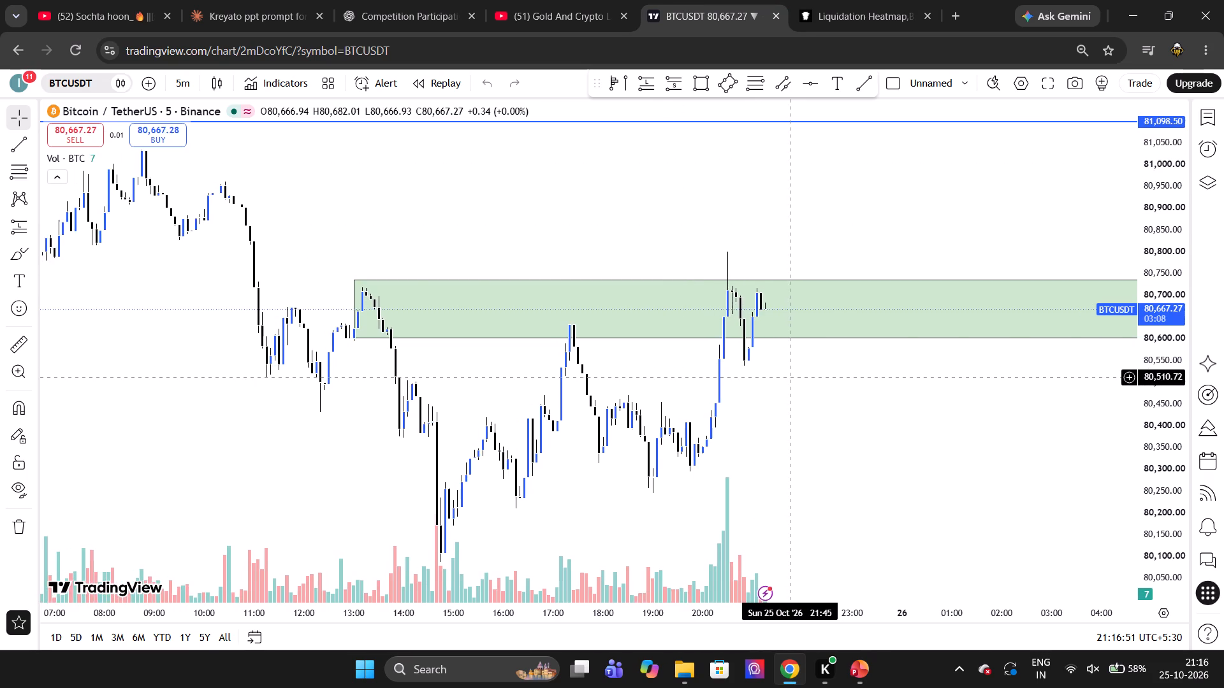
scroll(790, 378, "down", 4)
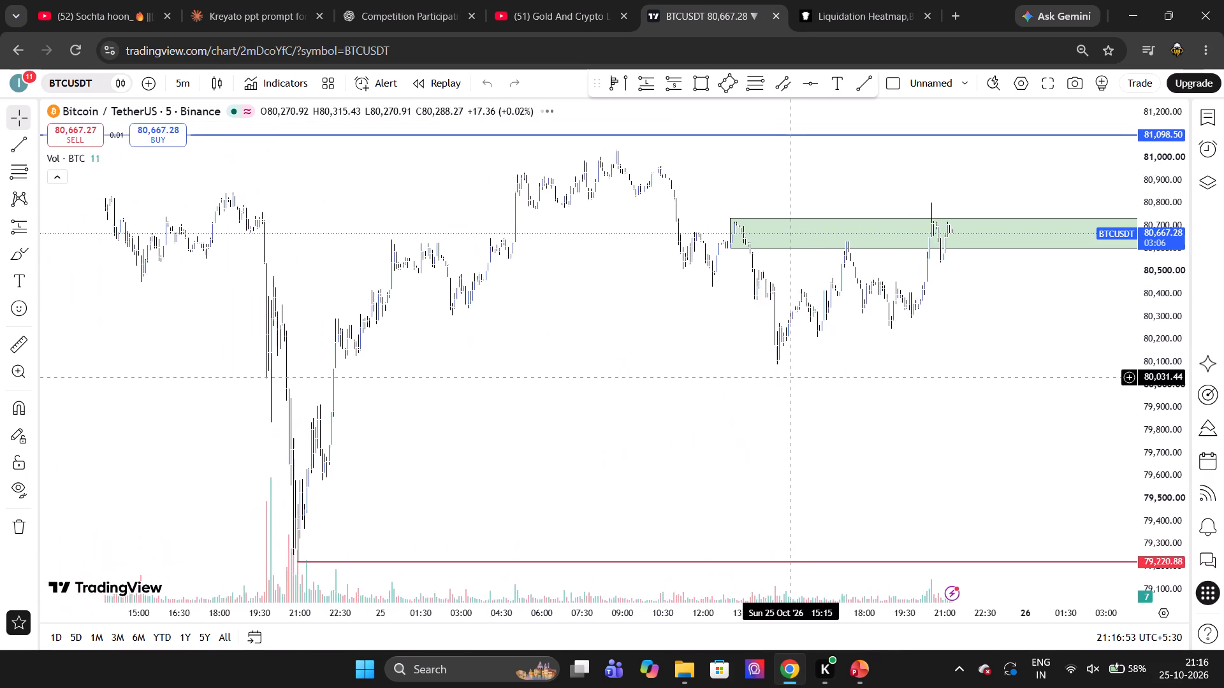
scroll(790, 378, "up", 1)
type("15")
key("Return")
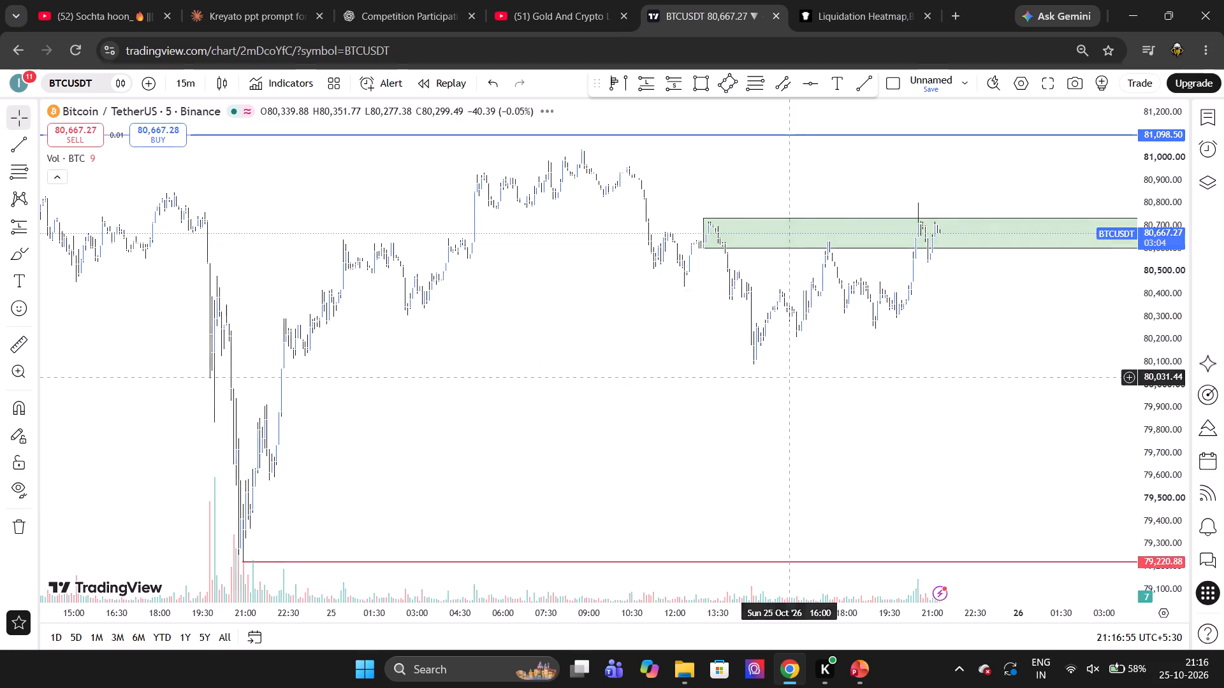
scroll(901, 362, "up", 2)
scroll(634, 391, "right", 1)
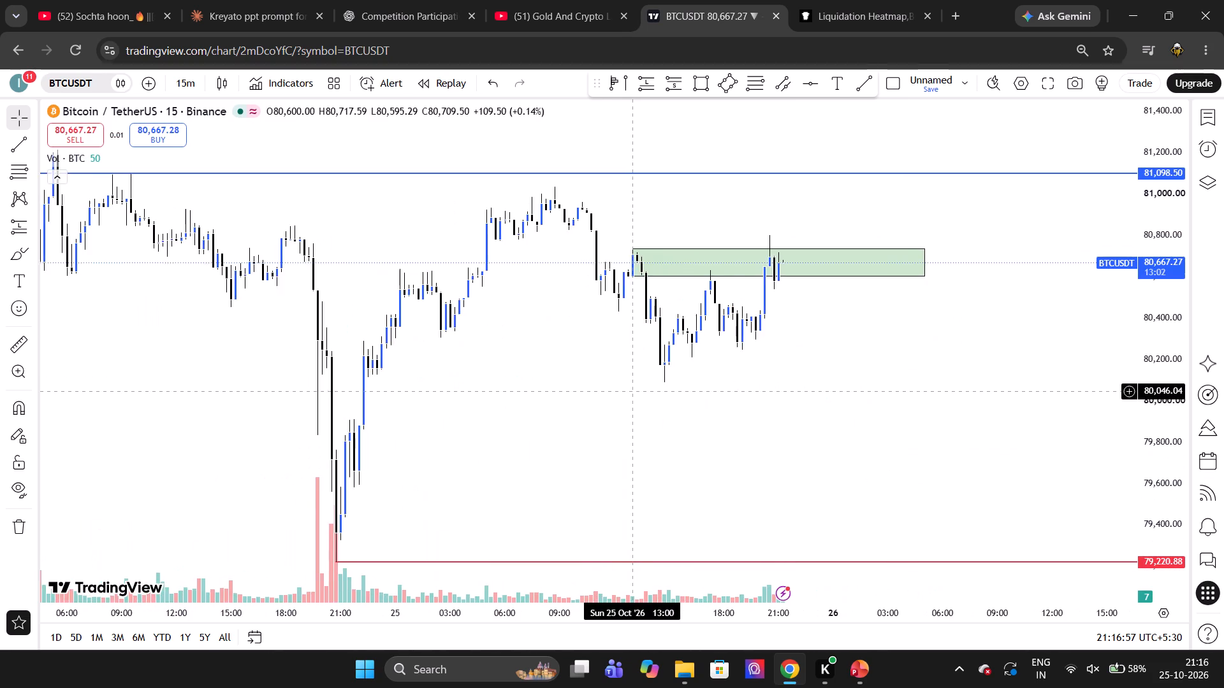
scroll(634, 391, "right", 1)
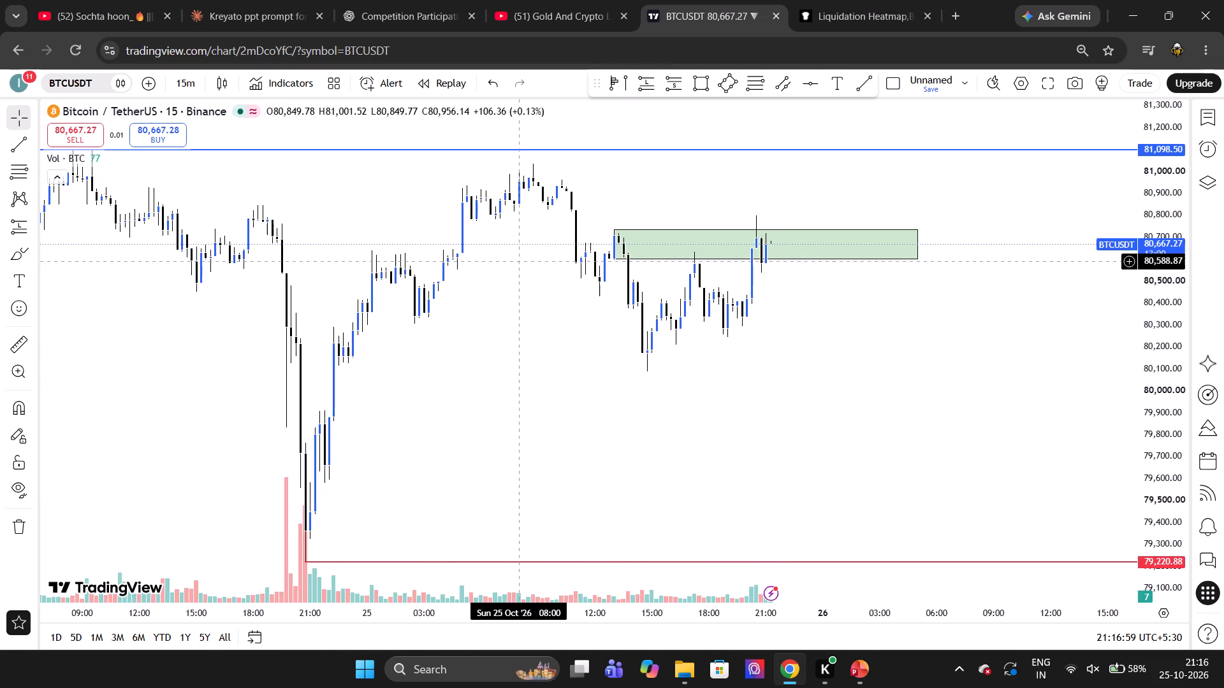
scroll(510, 334, "down", 1)
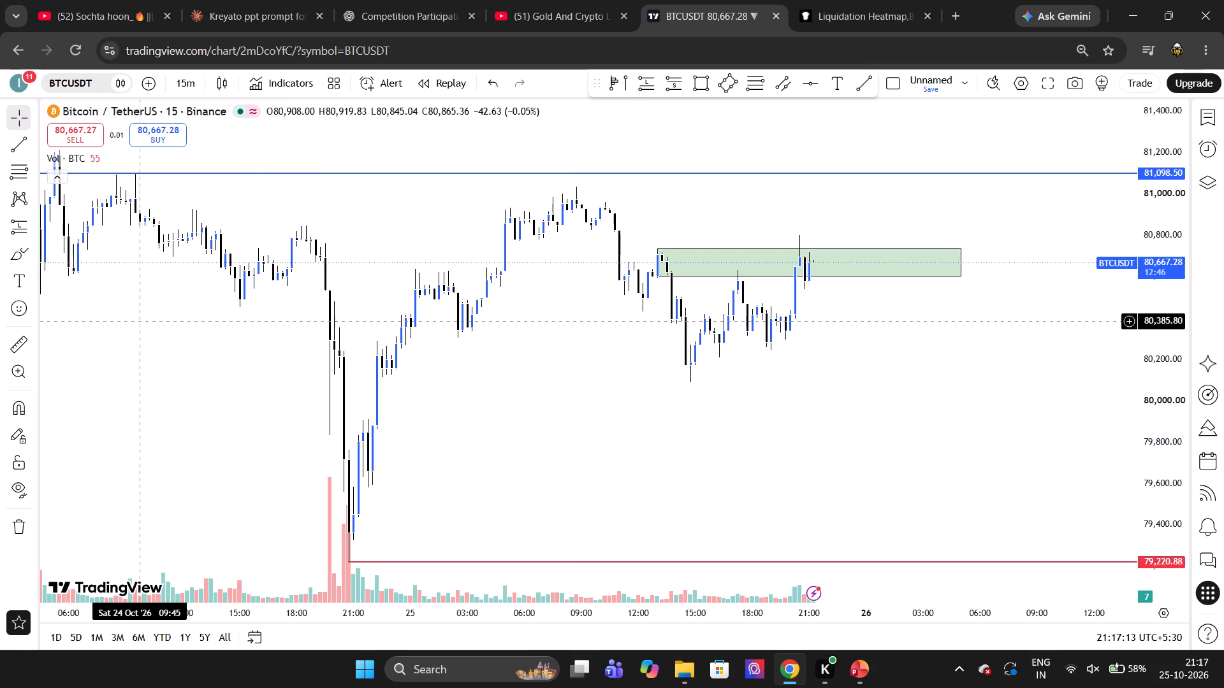
Set the BTCUSDT chart's timeframe to 30 minutes.
type("30")
key("Return")
Draw a rectangle zone below the existing green zone, from about 80,270 down to about 80,100, spanning late 24 Oct to about 22:30 on 25 Oct.
scroll(171, 326, "up", 2)
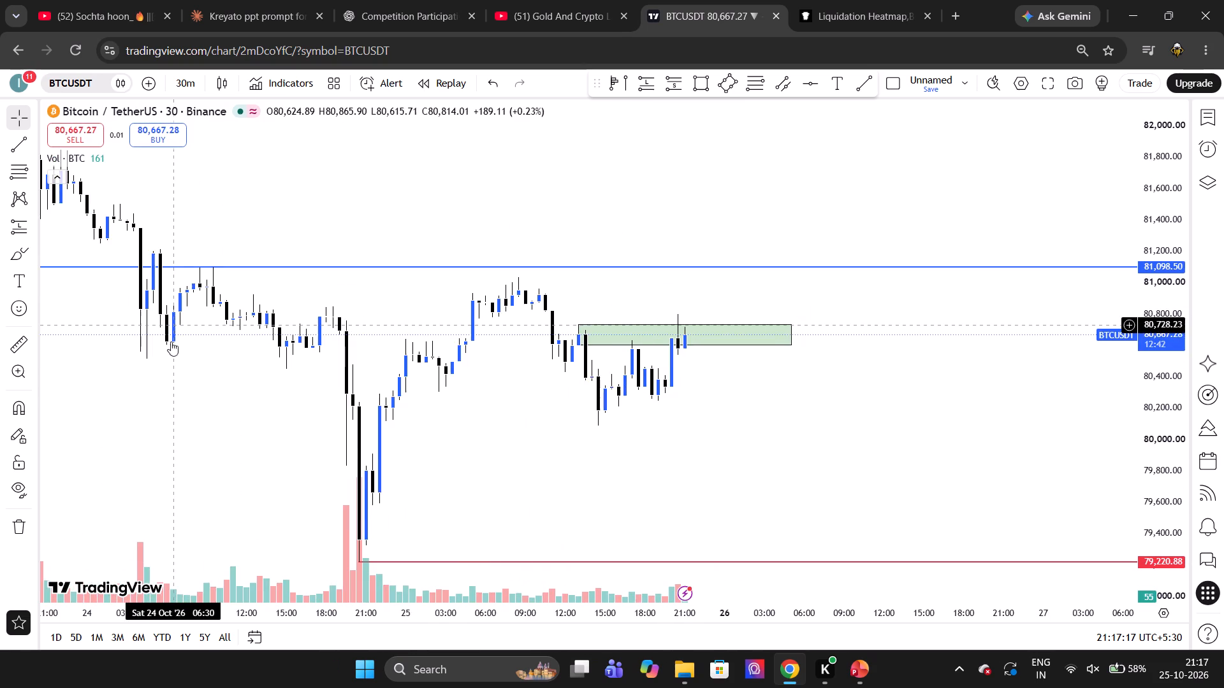
scroll(170, 352, "up", 1)
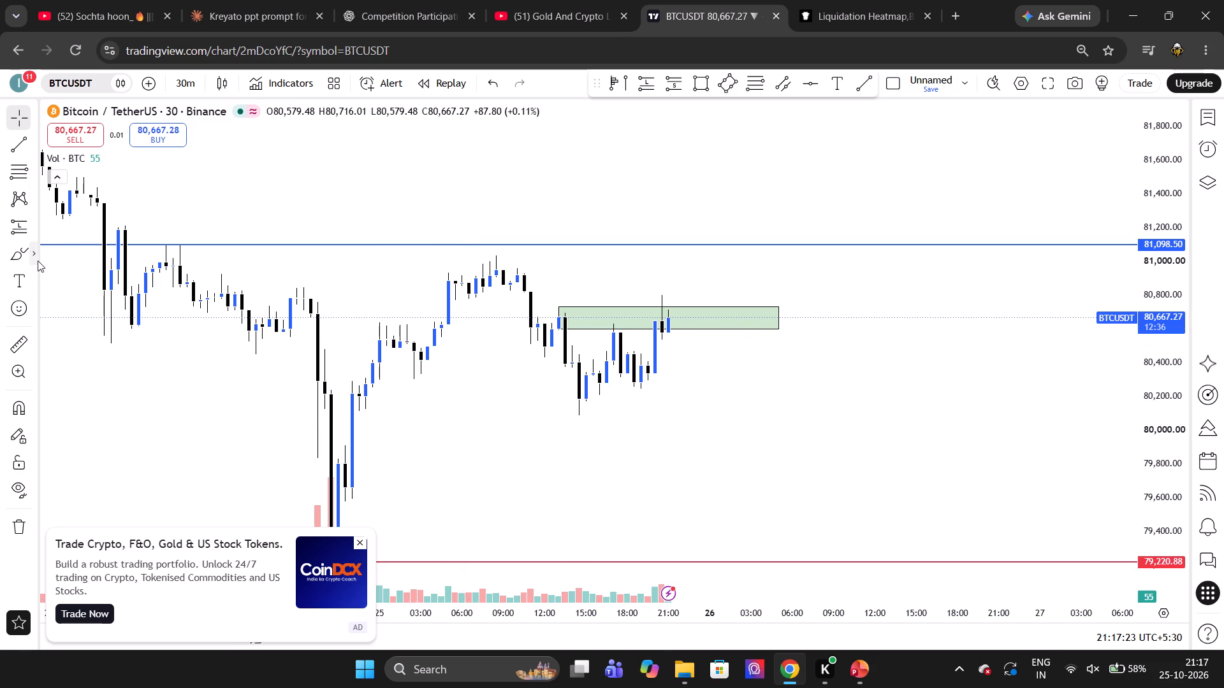
left_click(38, 261)
left_click(29, 244)
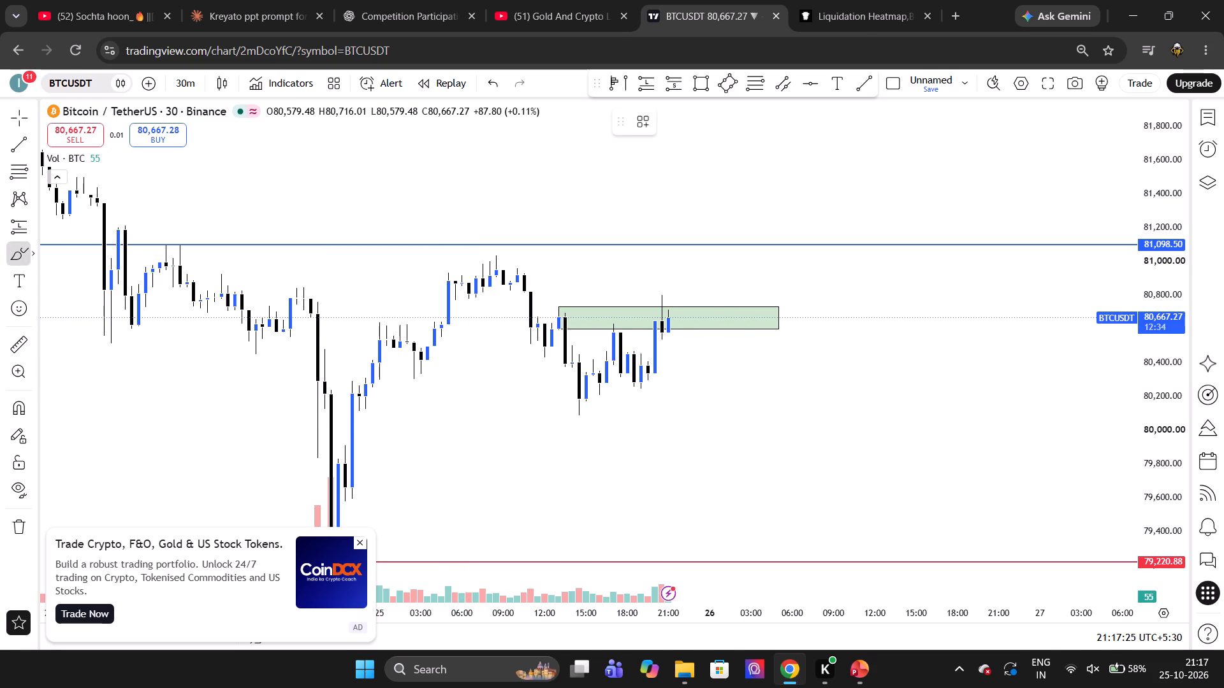
left_click(31, 250)
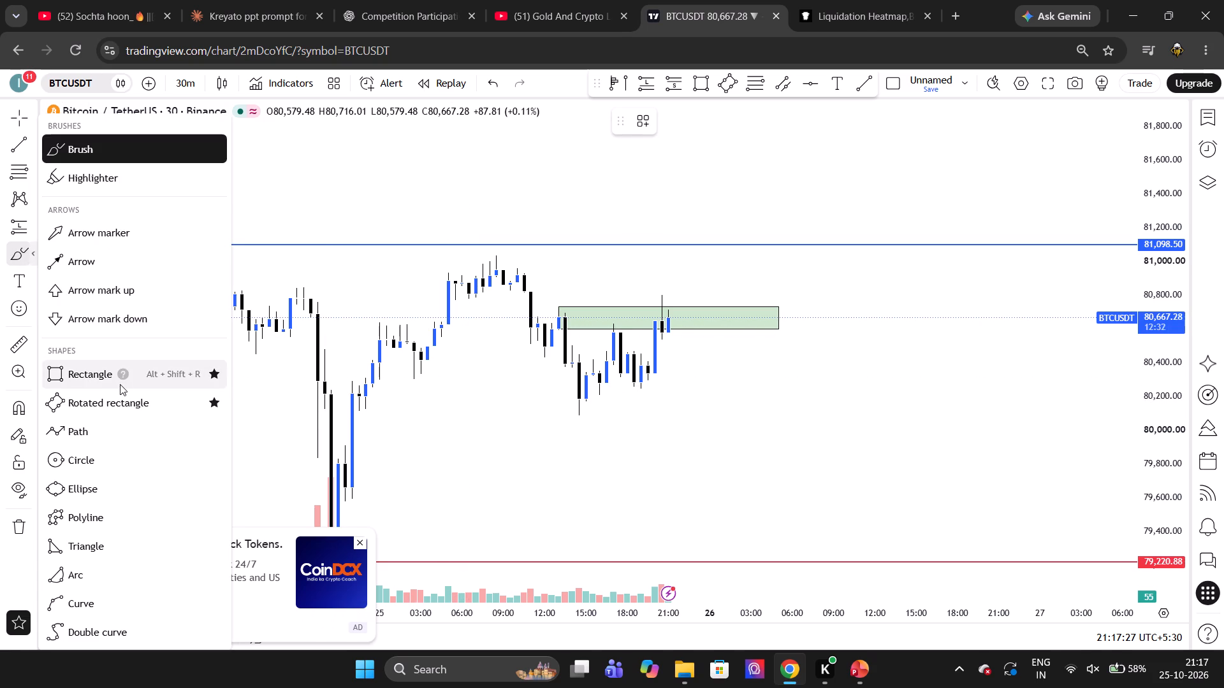
left_click(106, 379)
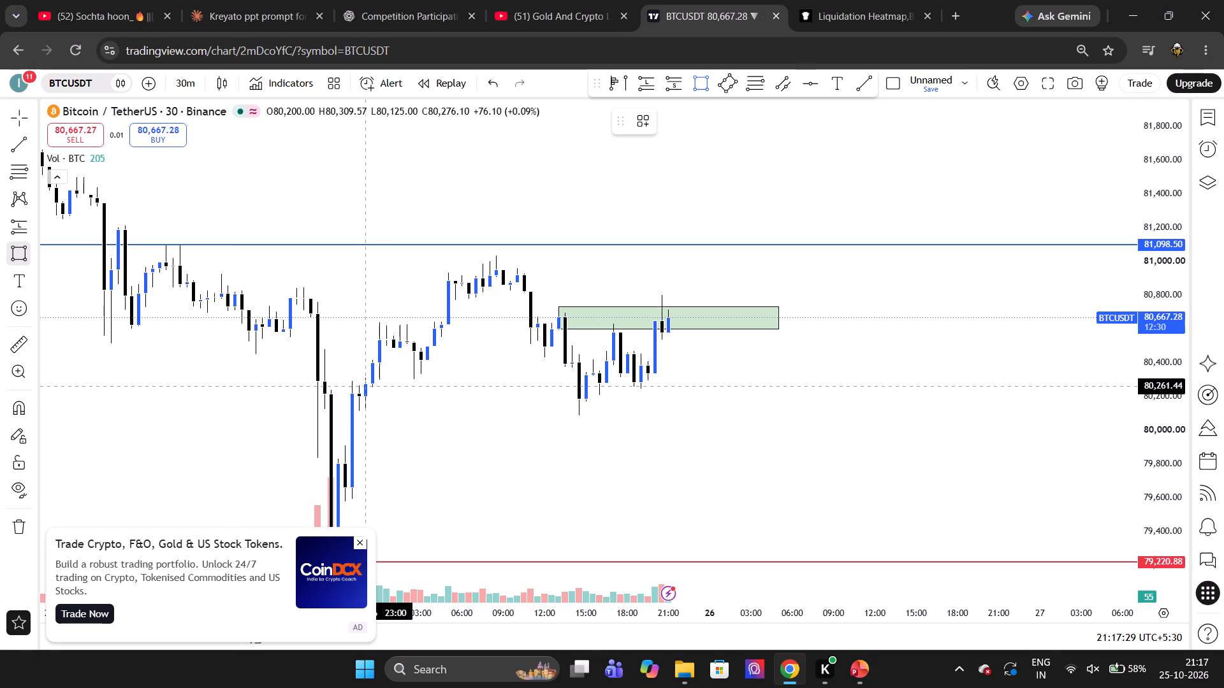
left_click(354, 385)
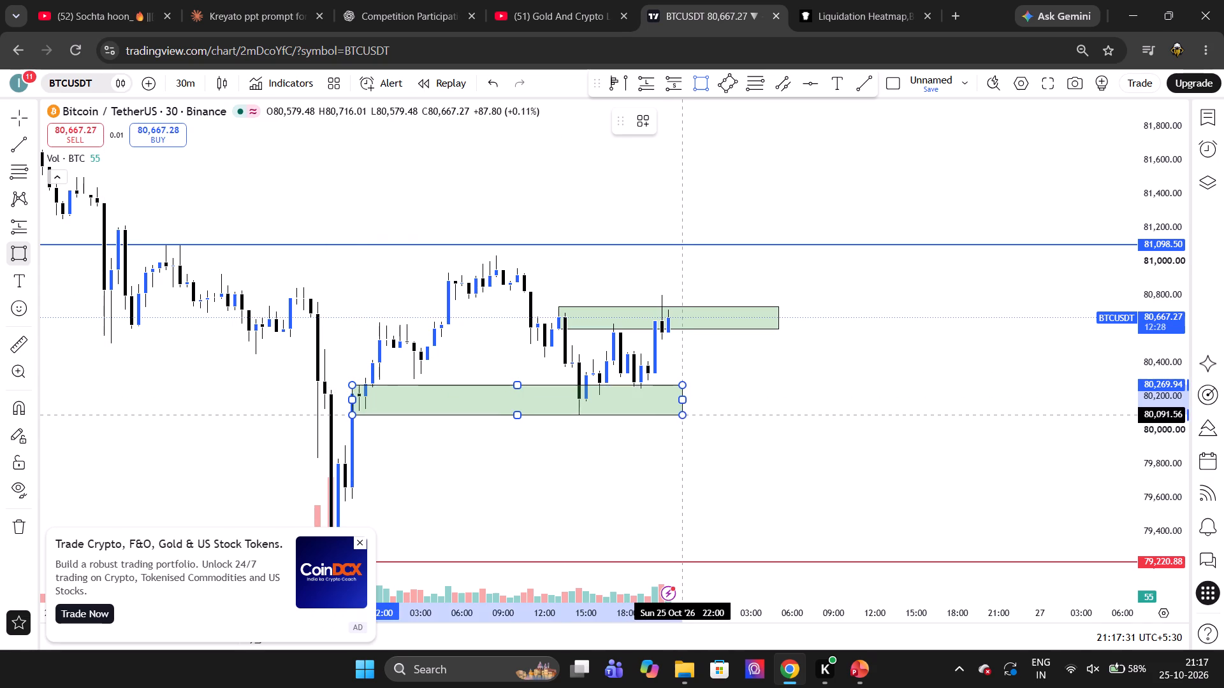
left_click(687, 413)
left_click(636, 443)
Raise the lower rectangle's bottom edge to about 80,113.
scroll(636, 443, "up", 1)
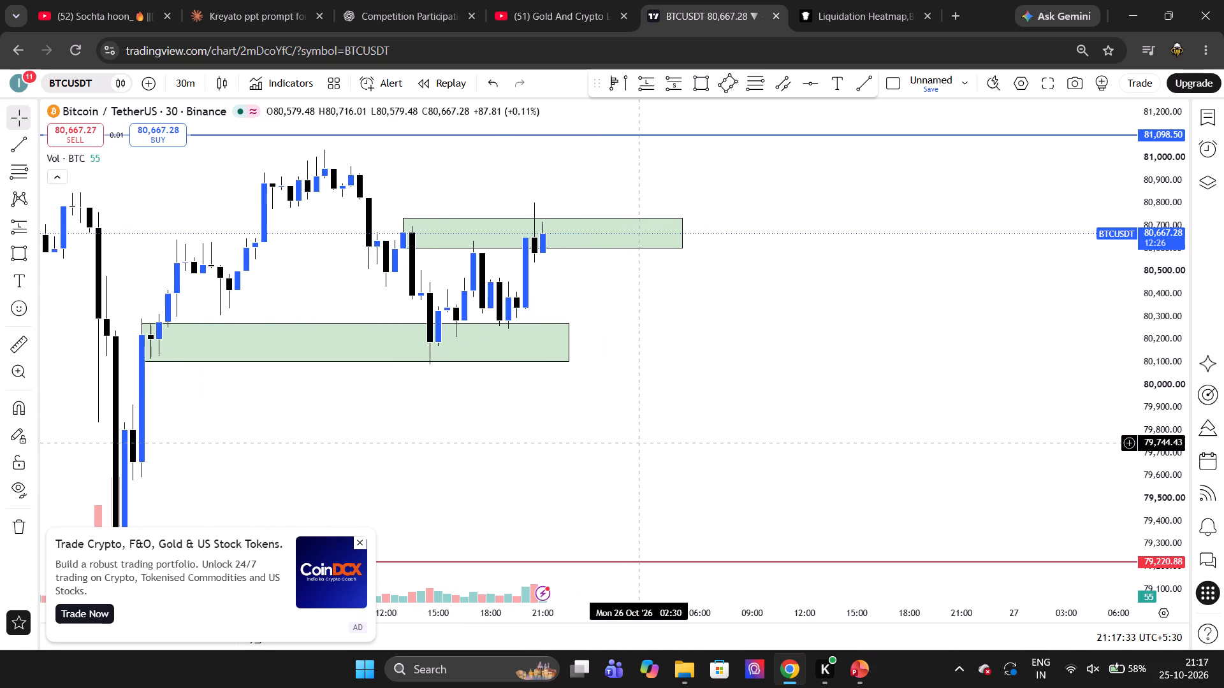
scroll(636, 443, "up", 1)
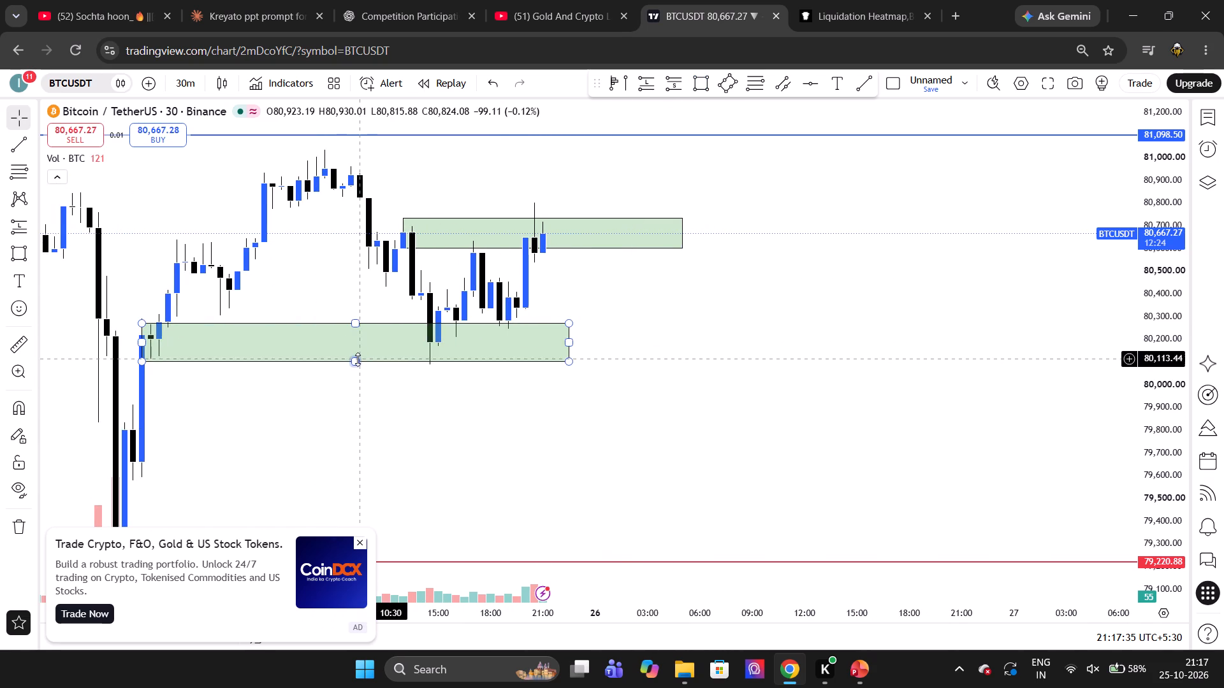
left_click_drag(358, 359, 366, 359)
left_click(406, 386)
Set the BTCUSDT chart's timeframe to 5 minutes.
scroll(406, 386, "right", 1)
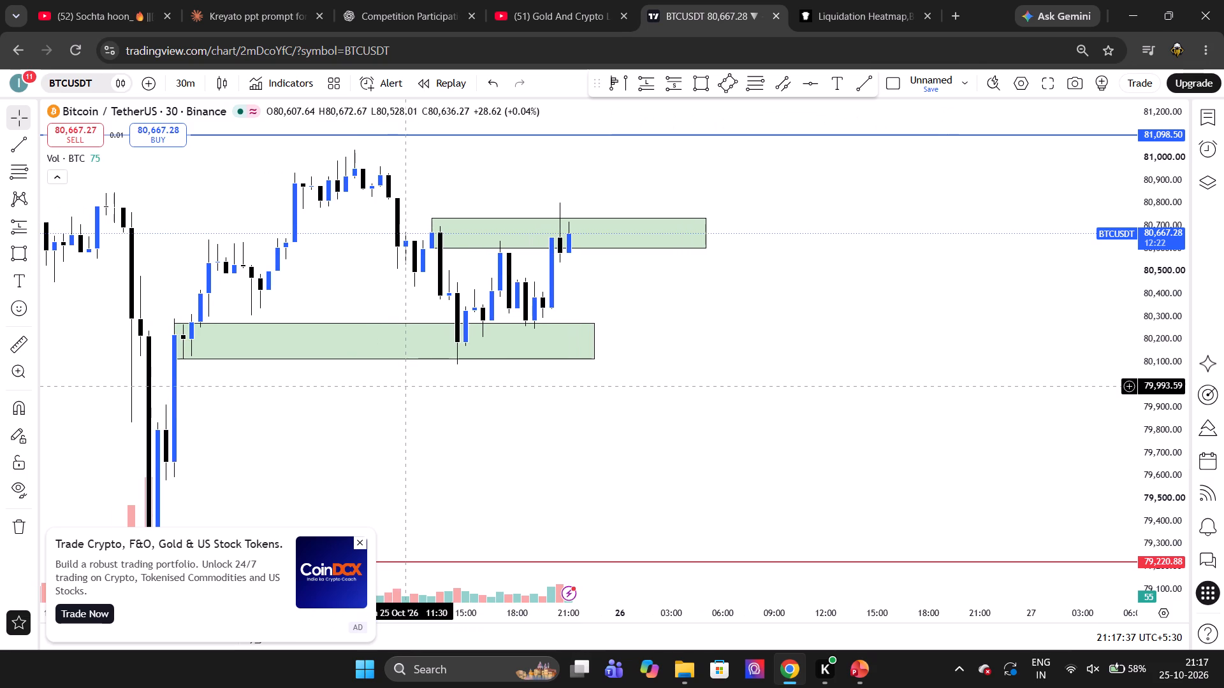
left_click(176, 343)
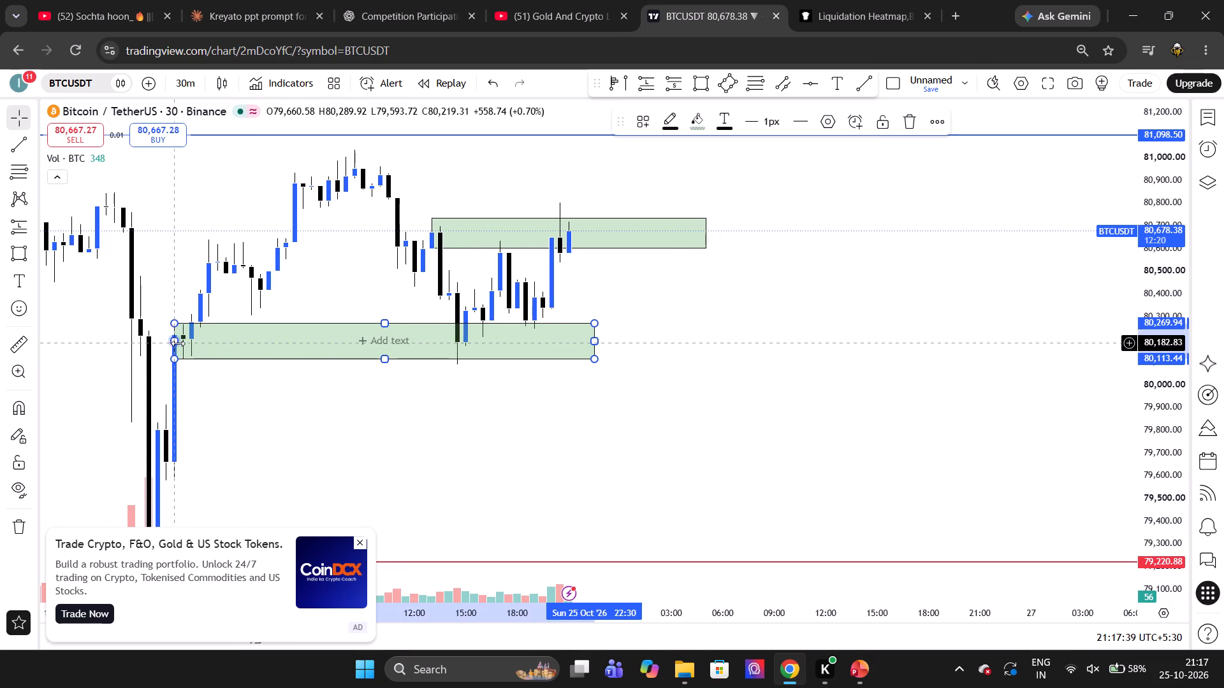
left_click(335, 408)
scroll(335, 408, "down", 1)
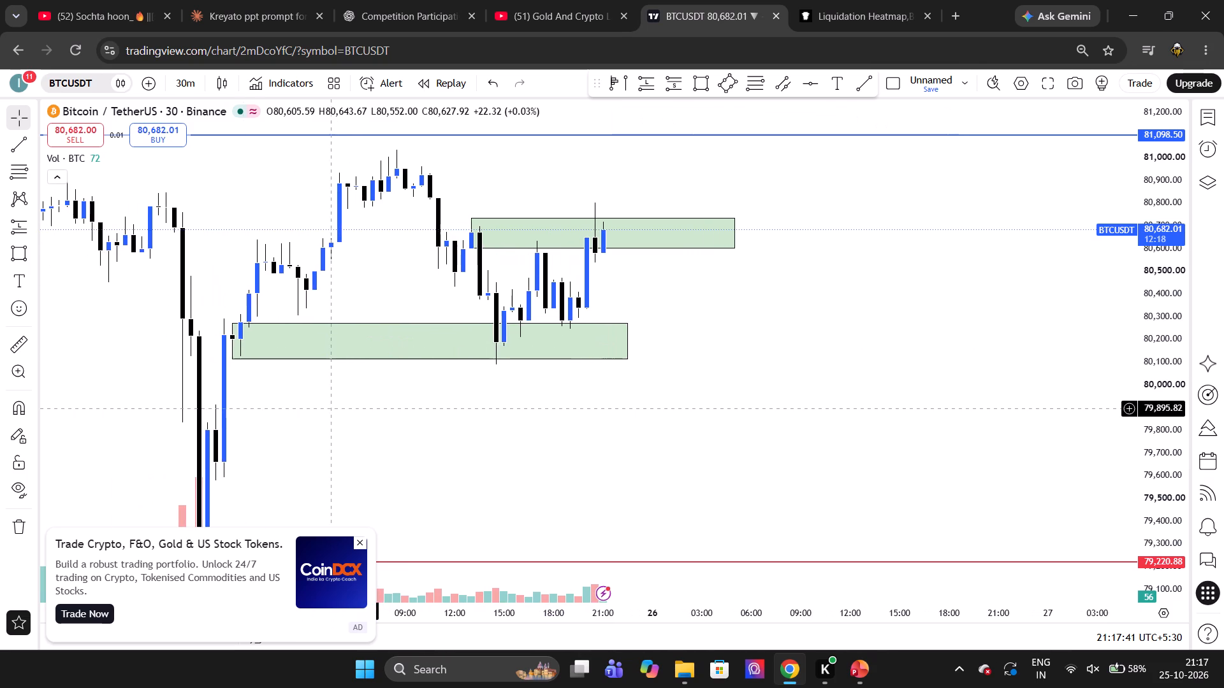
scroll(335, 408, "down", 1)
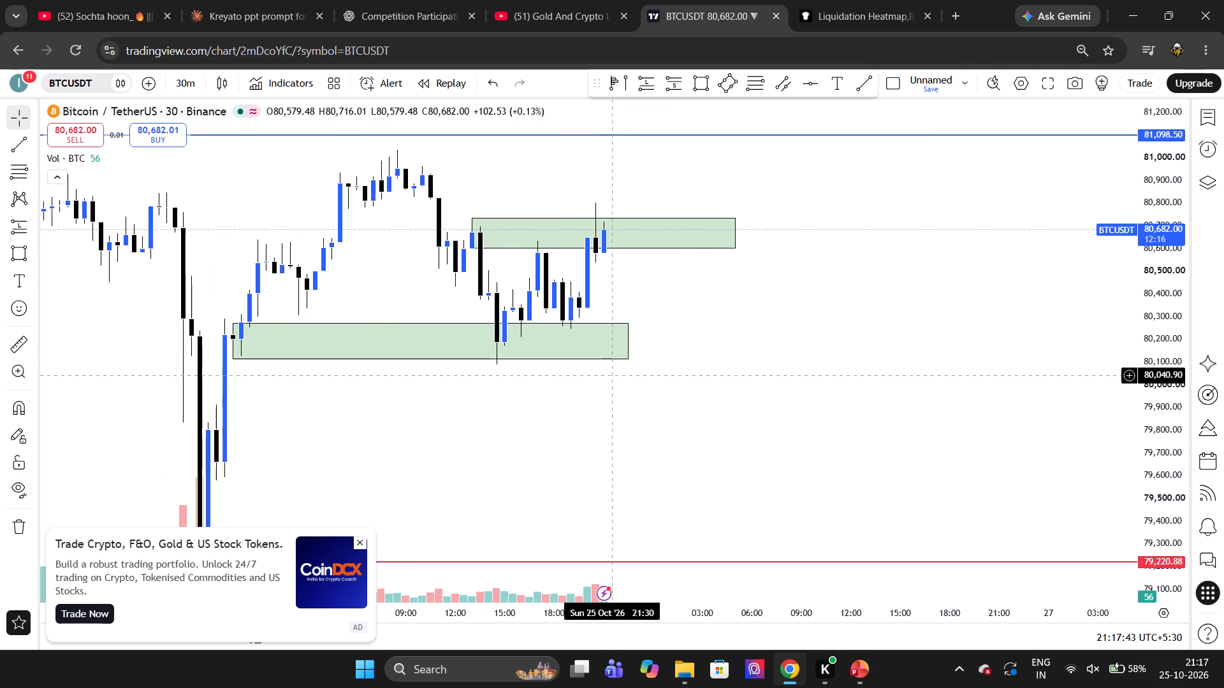
scroll(610, 376, "up", 1)
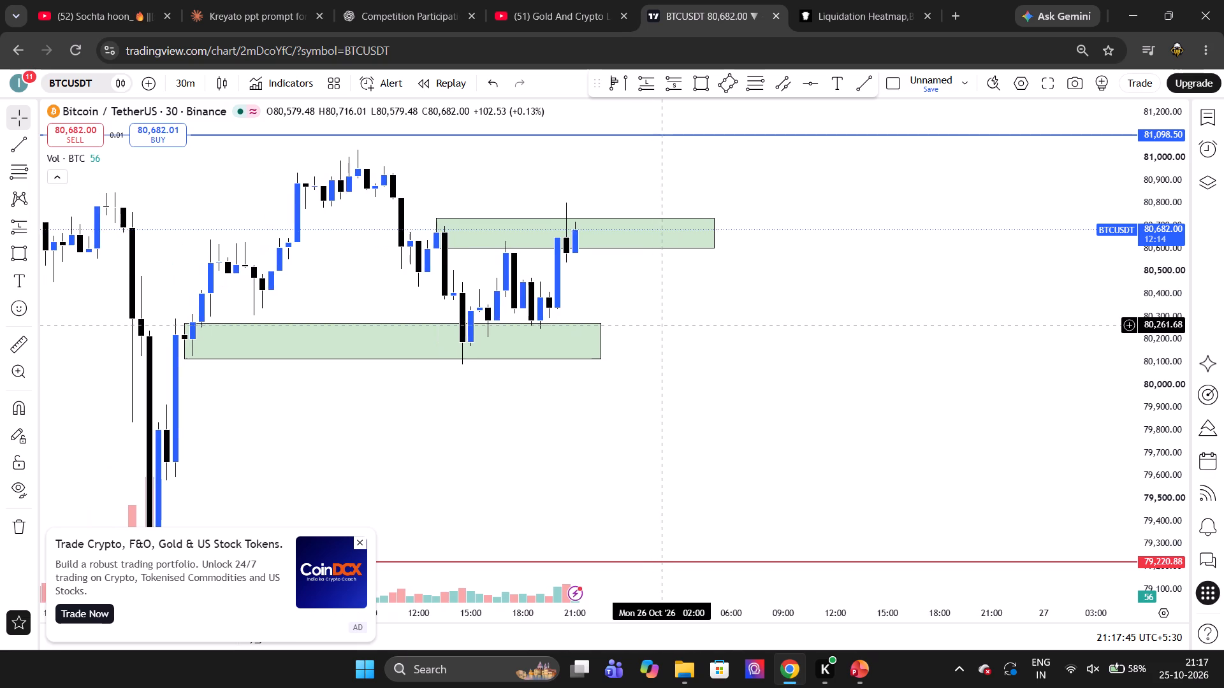
key("5")
key("Return")
Draw a Fibonacci retracement from the 19:00 swing low at about 80,251 up to the recent high at about 80,802, ending about 00:55 on 26 Oct.
scroll(767, 269, "down", 2)
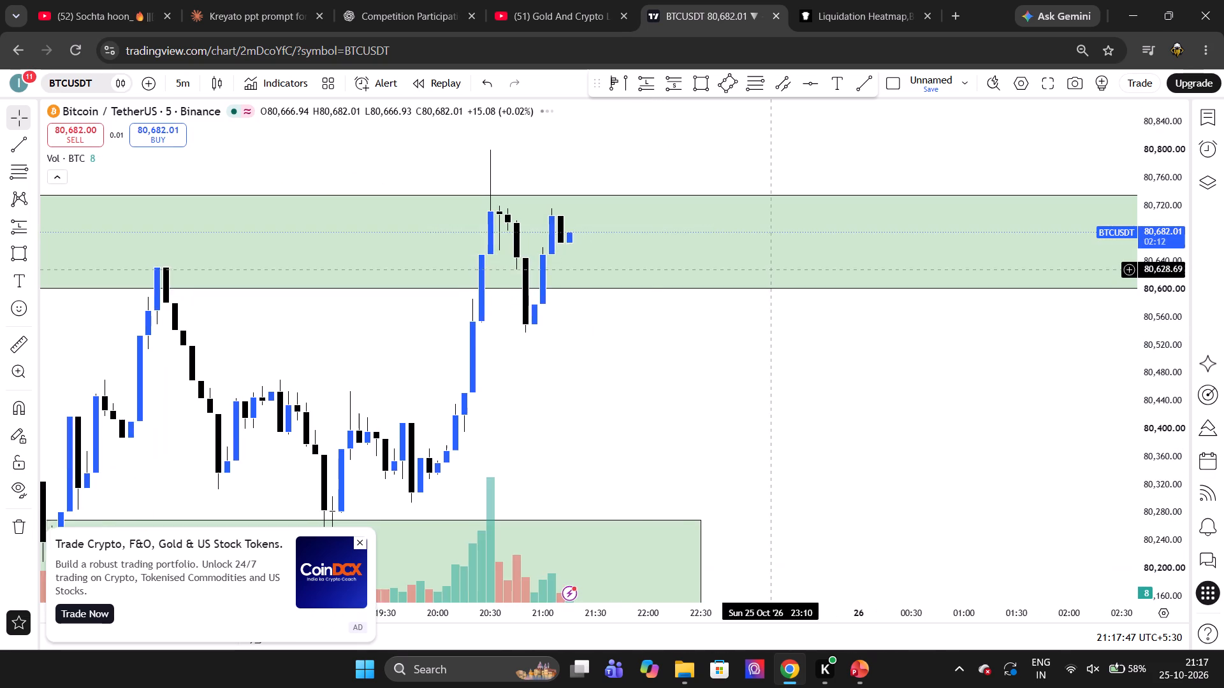
scroll(767, 269, "down", 4)
scroll(767, 269, "up", 1)
scroll(720, 293, "up", 1)
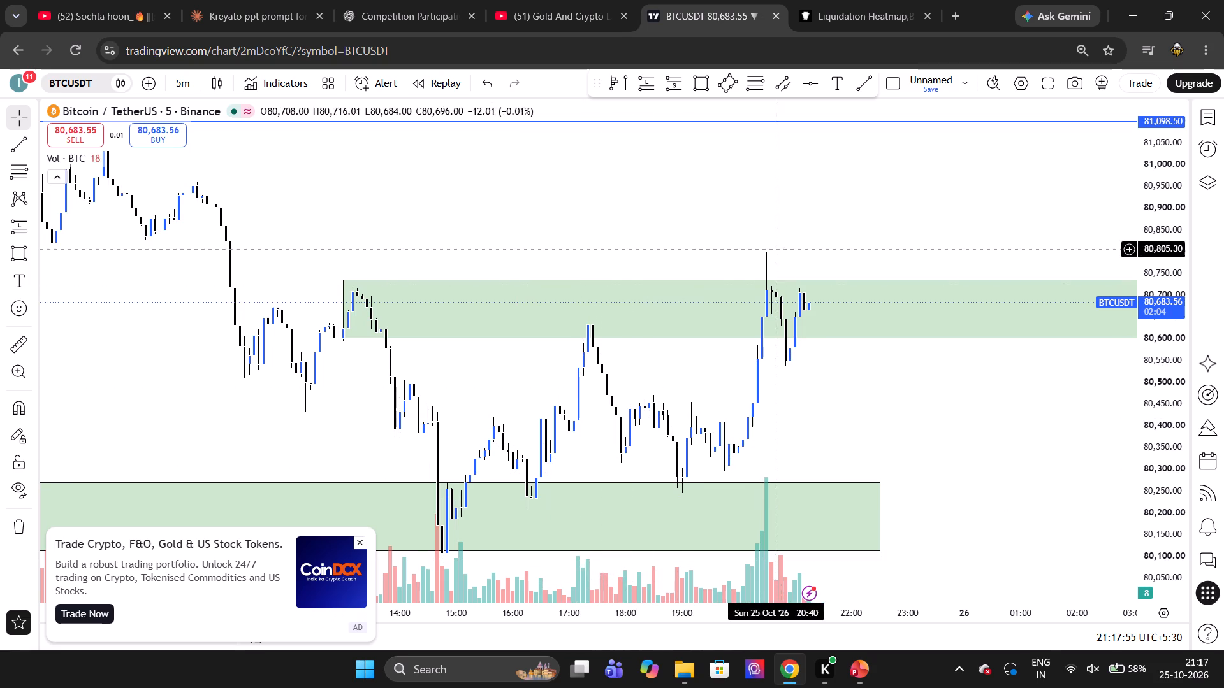
scroll(669, 308, "up", 2)
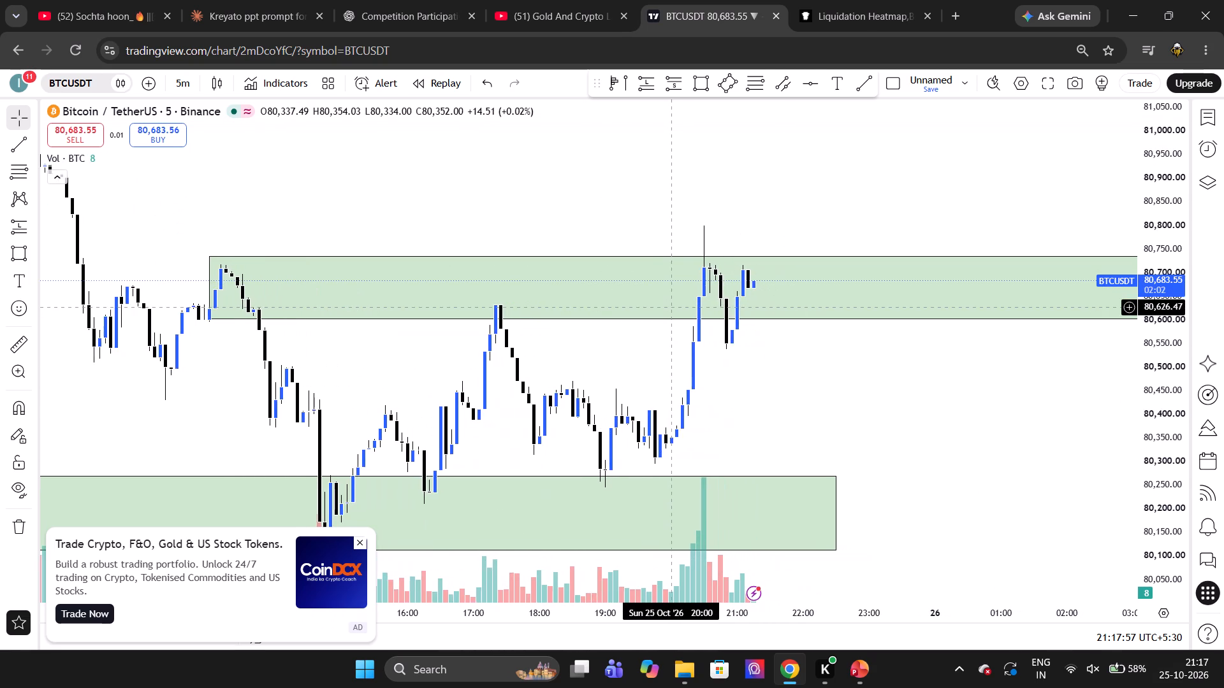
scroll(669, 308, "up", 1)
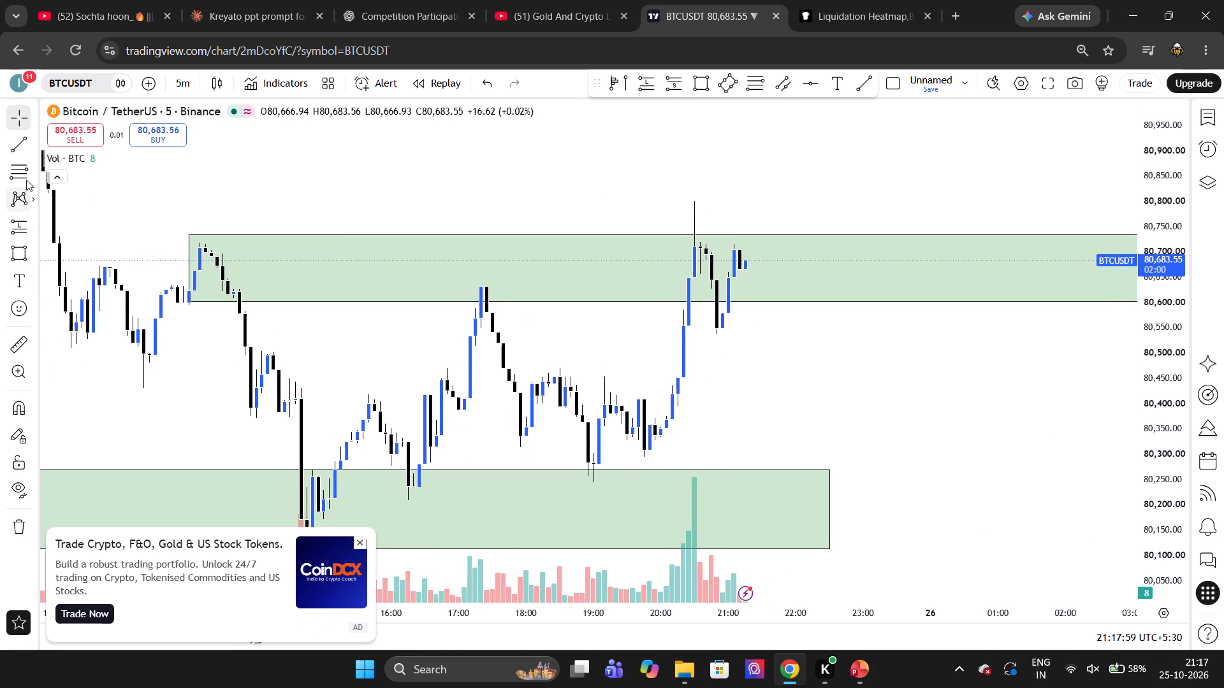
left_click(20, 178)
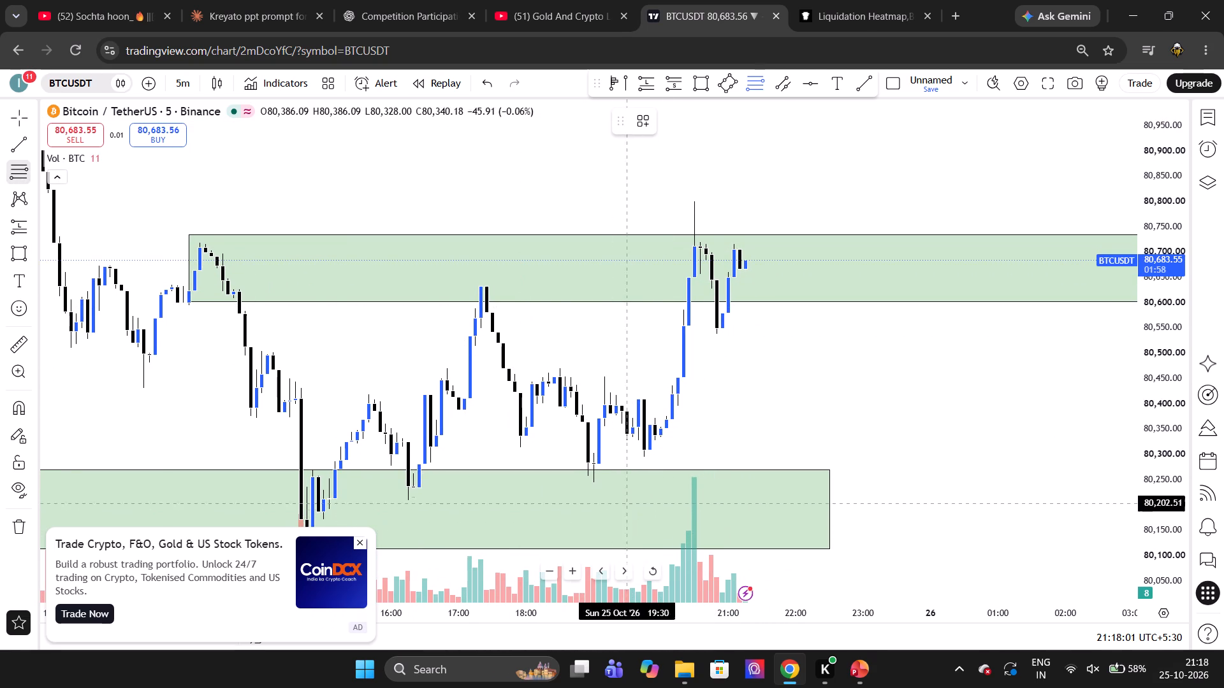
left_click(594, 480)
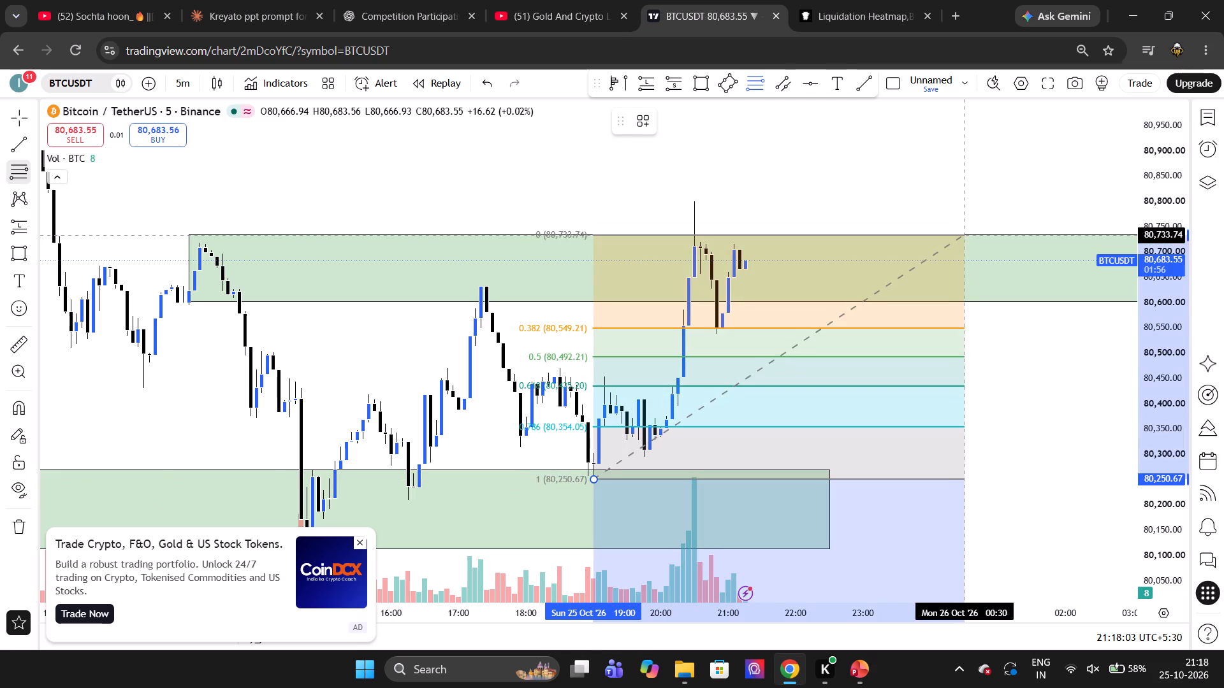
left_click(991, 201)
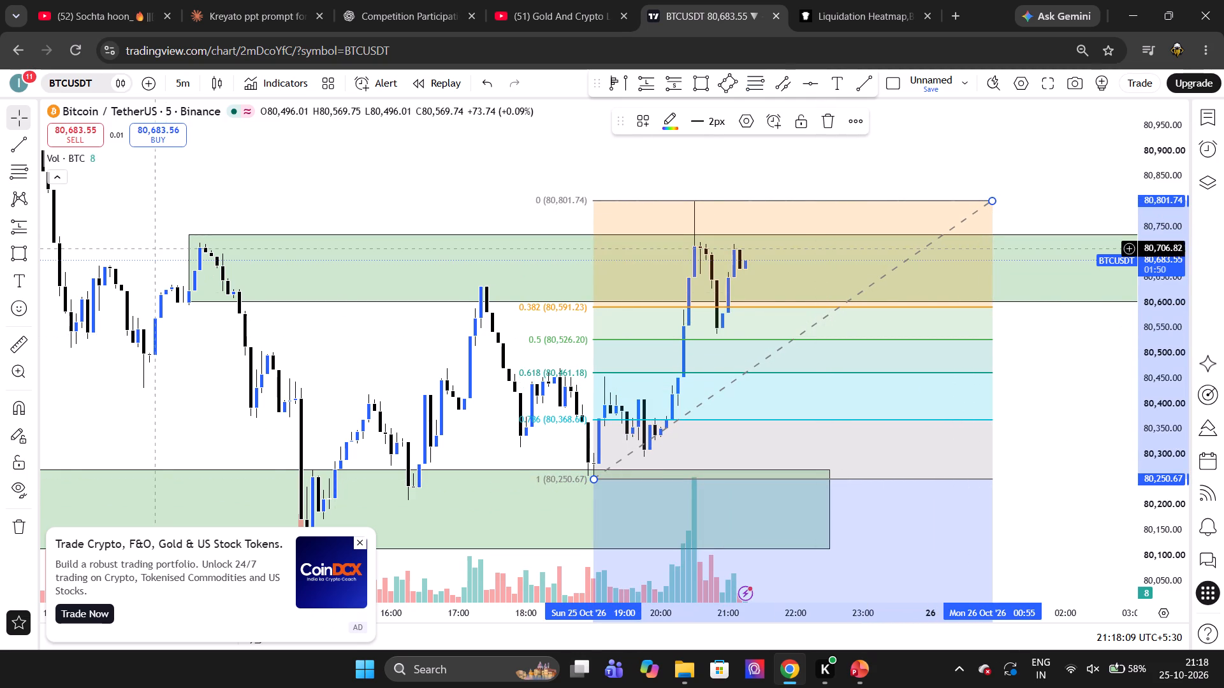
Draw a rectangle zone between the 0.5 and 0.618 Fibonacci levels, about 80,527 to 80,463, from 19:00 to about 00:35 on 26 Oct.
left_click(17, 252)
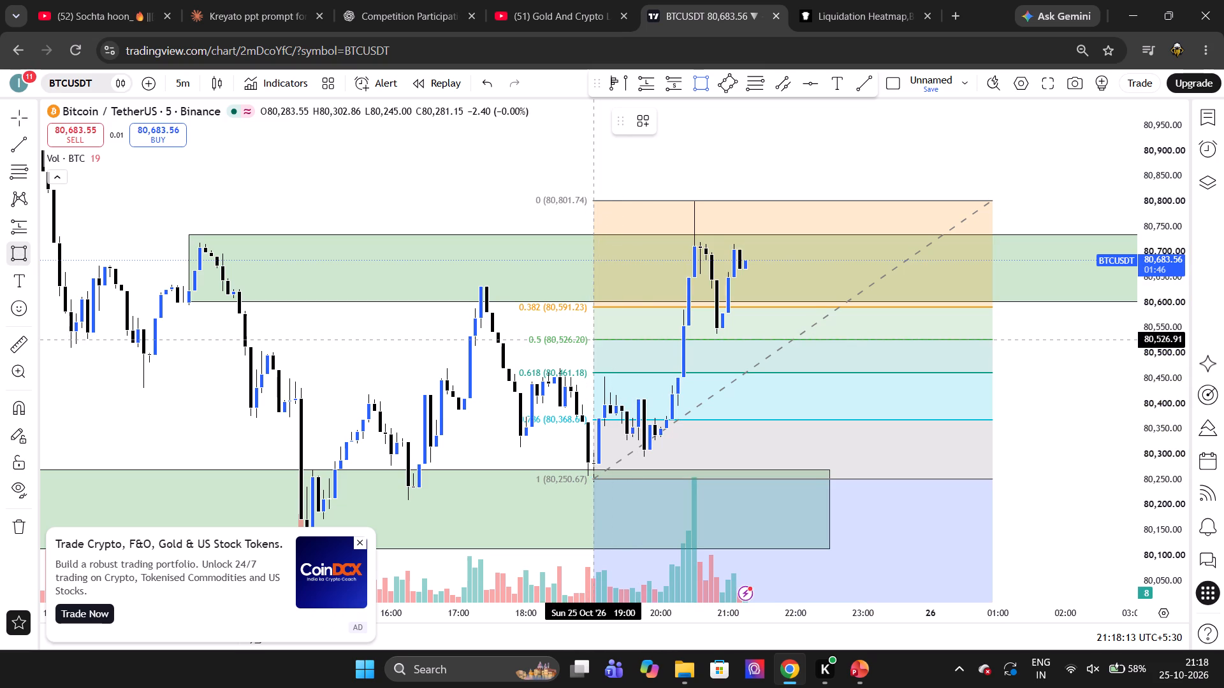
left_click_drag(596, 340, 1038, 359)
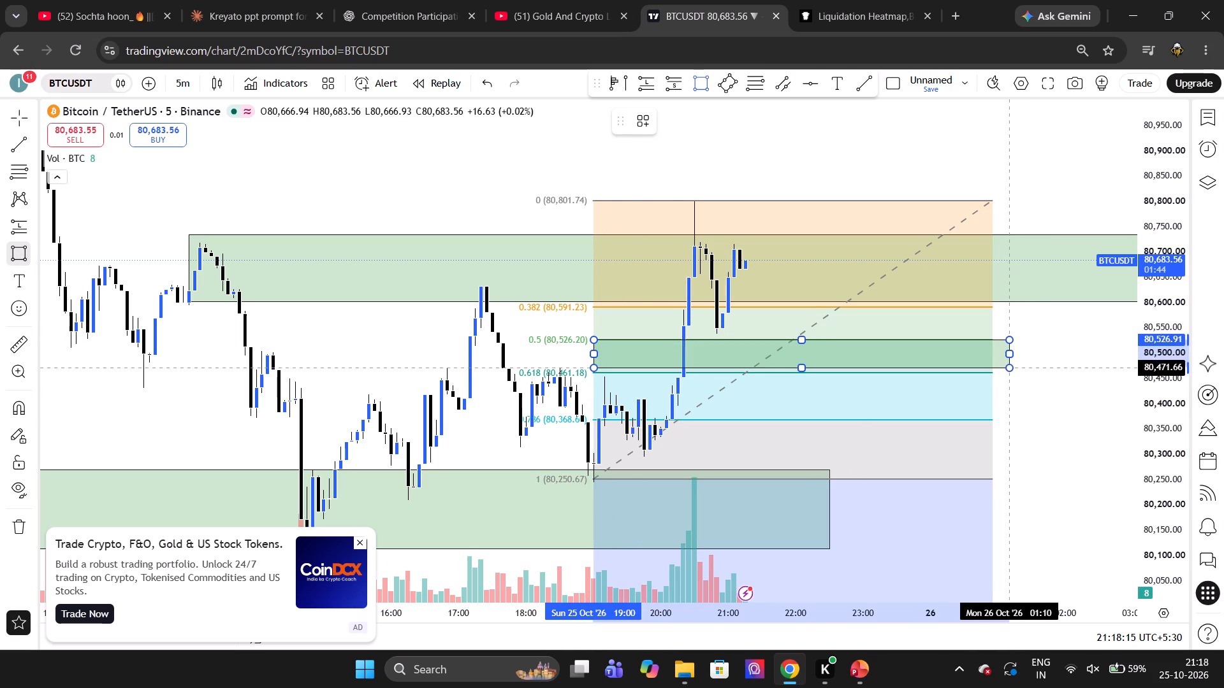
left_click(1005, 372)
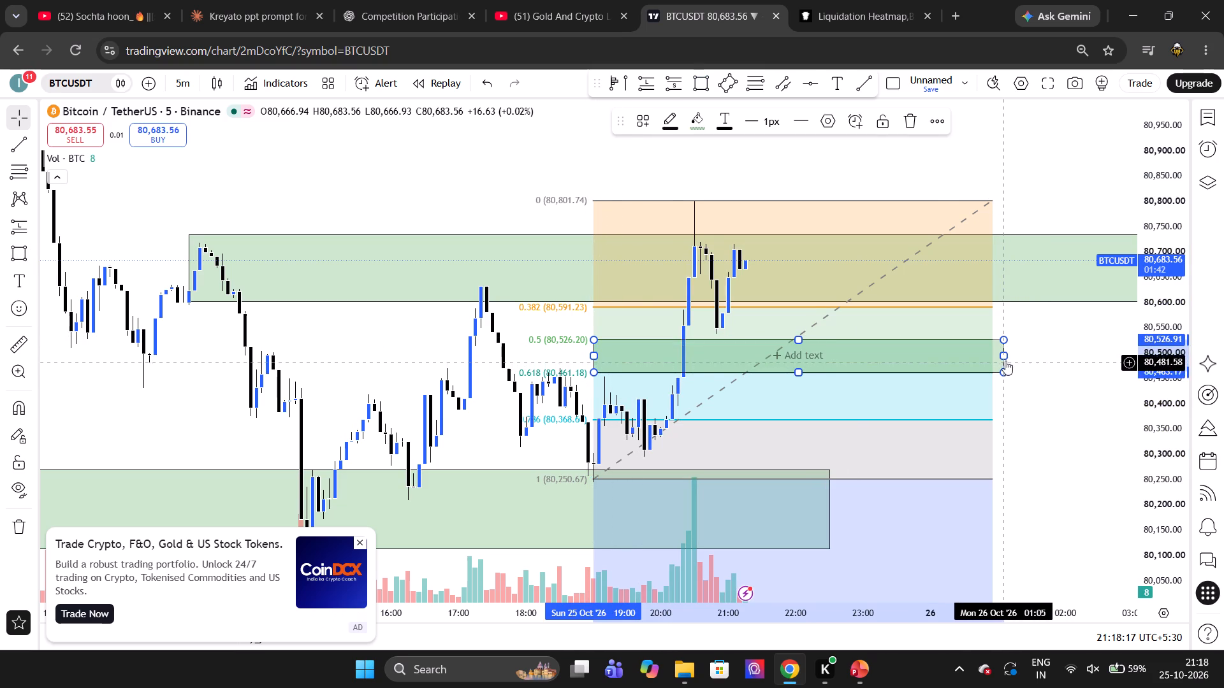
left_click_drag(1004, 355, 973, 360)
Delete the Fibonacci retracement from the chart.
left_click(986, 337)
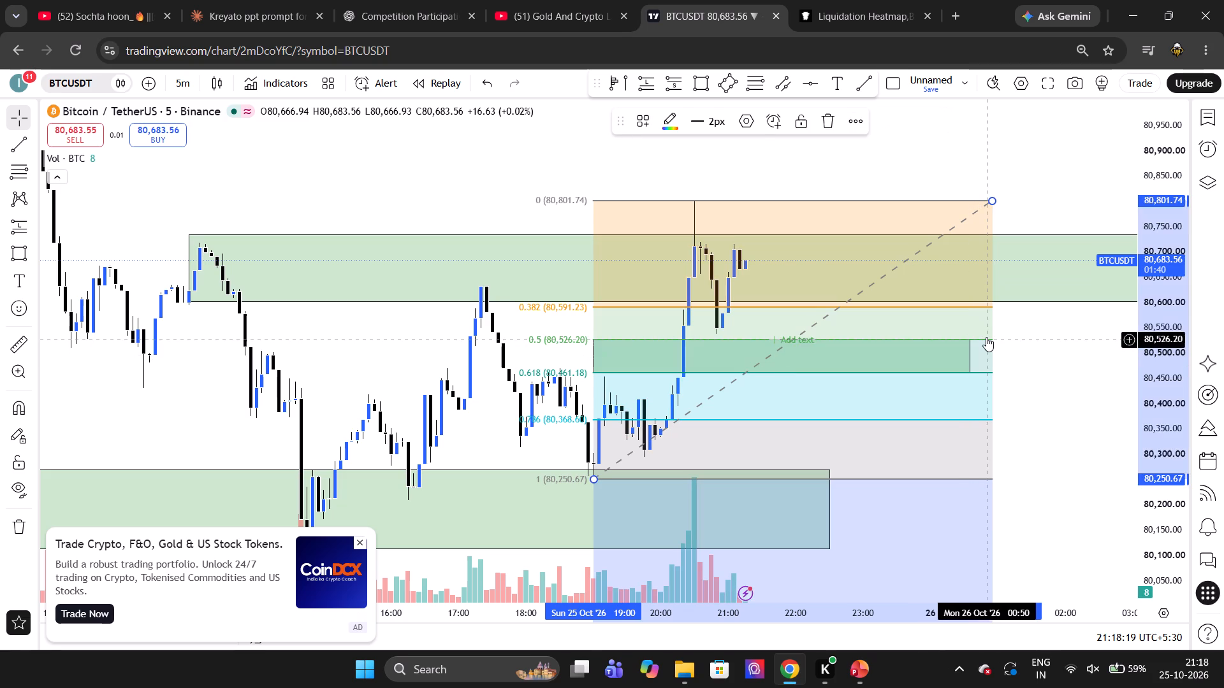
key("Home")
key("Delete")
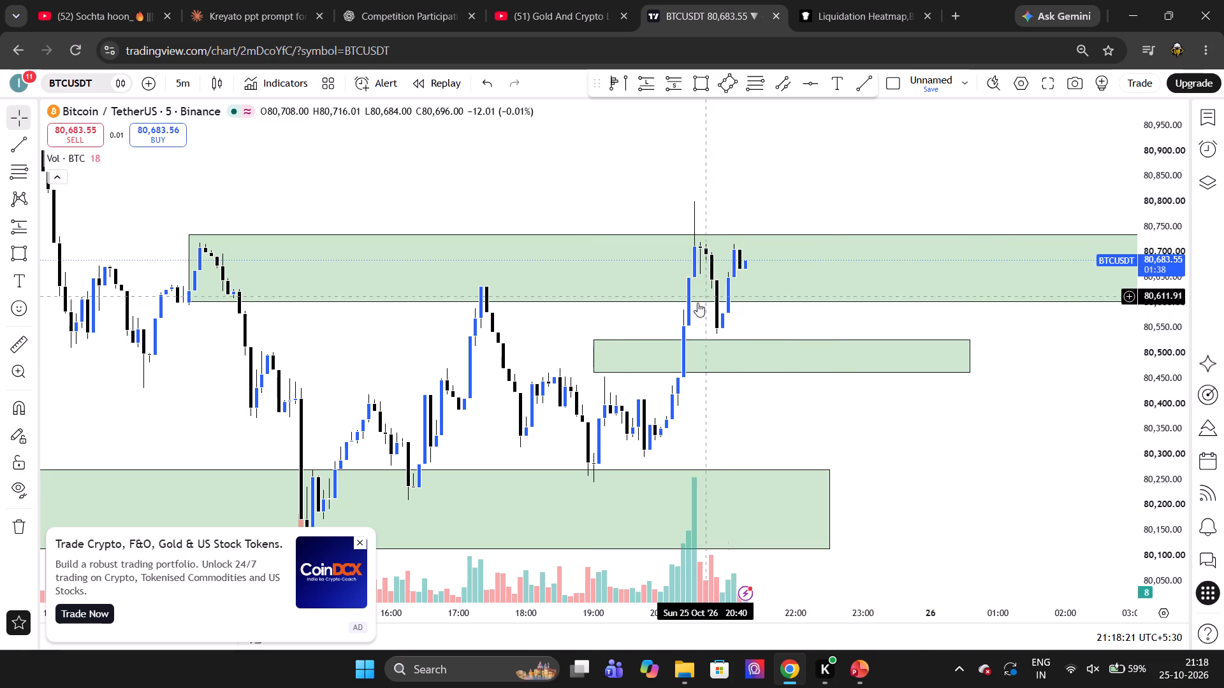
Shorten the new middle rectangle by moving its starting edge to about 20:00 on 25 Oct.
left_click_drag(597, 354, 612, 354)
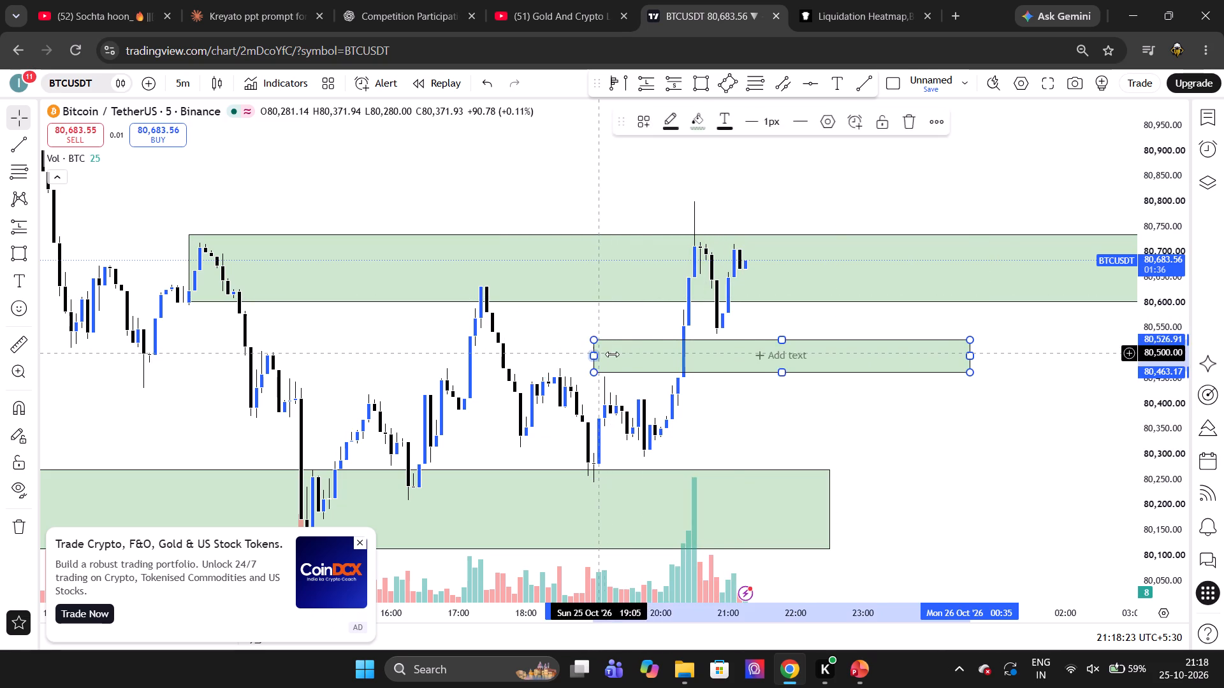
left_click_drag(612, 354, 664, 357)
left_click(812, 464)
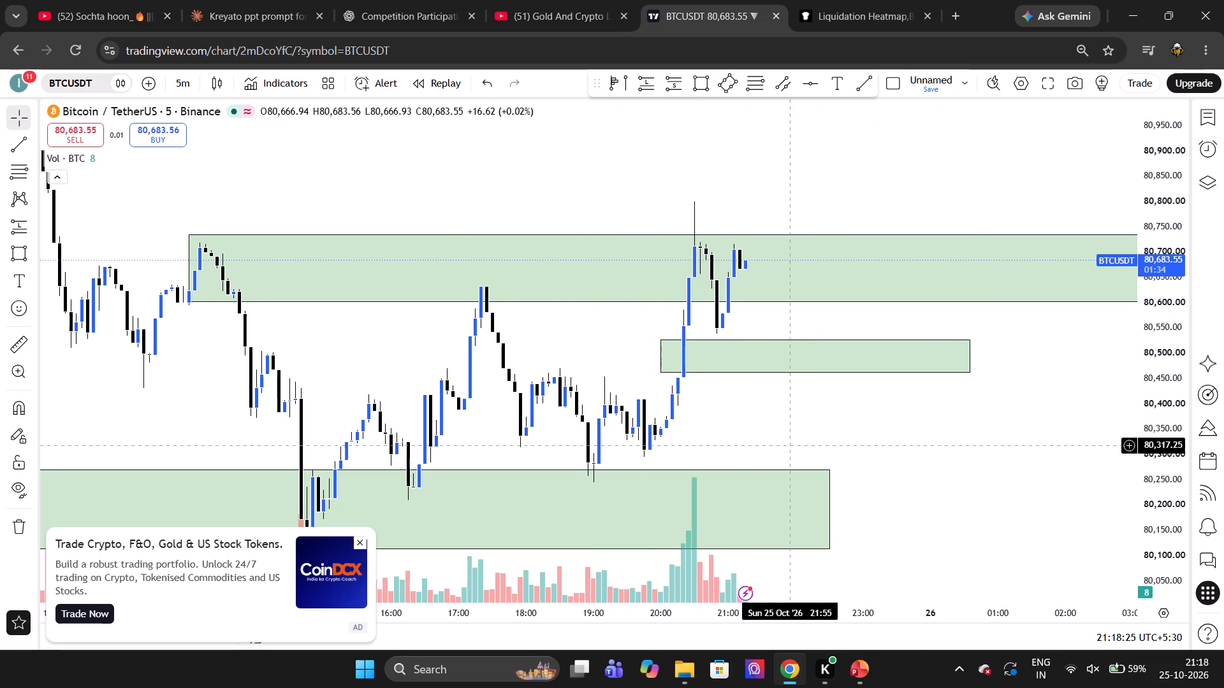
left_click(790, 446)
Draw a near-horizontal trend line from the 20:50 swing low at about 80,539 to about 23:25 on 25 Oct.
scroll(790, 446, "up", 1)
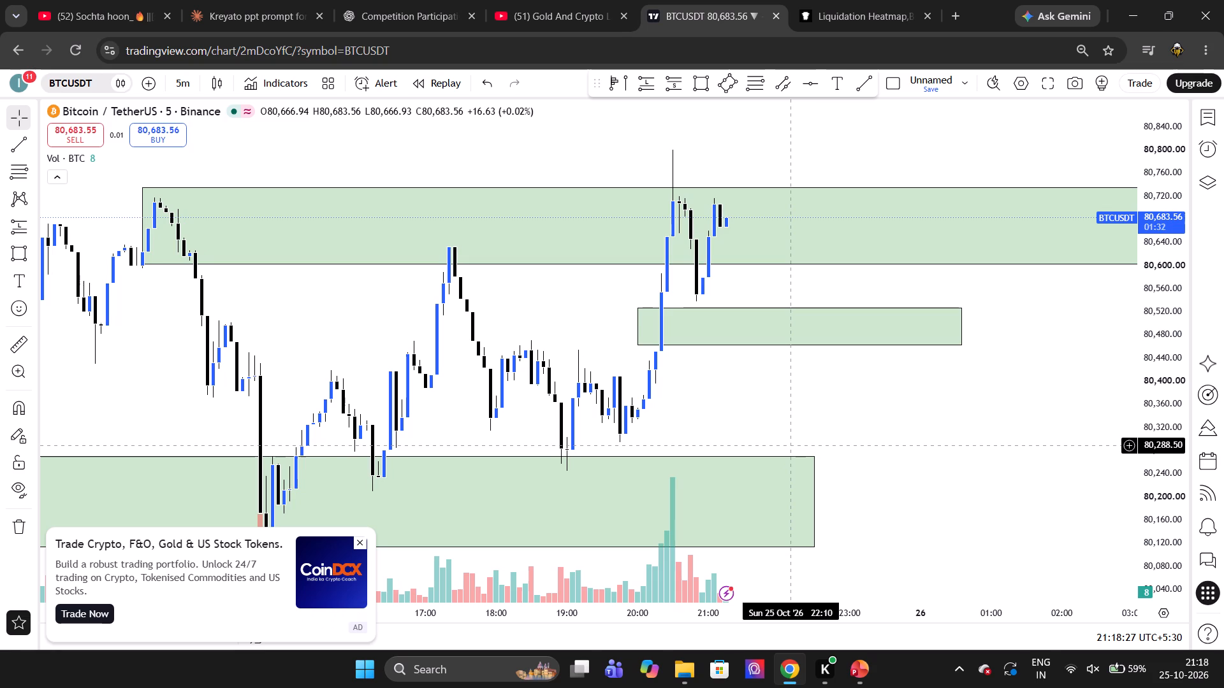
scroll(790, 446, "up", 2)
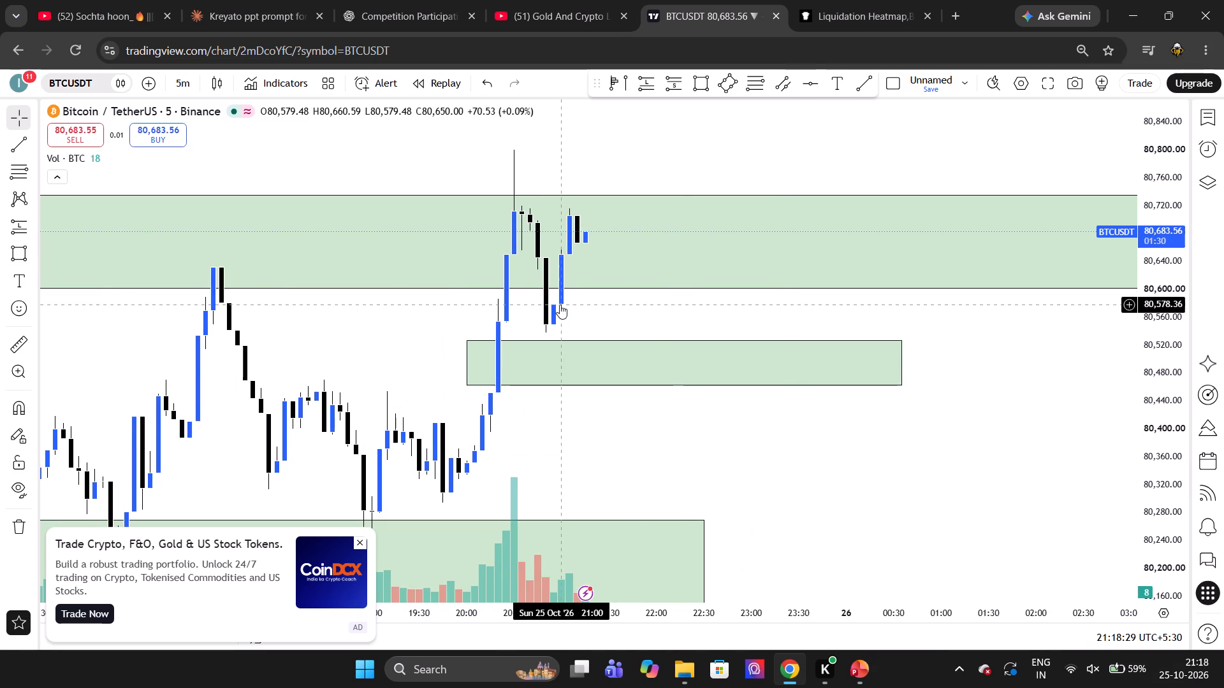
left_click(17, 144)
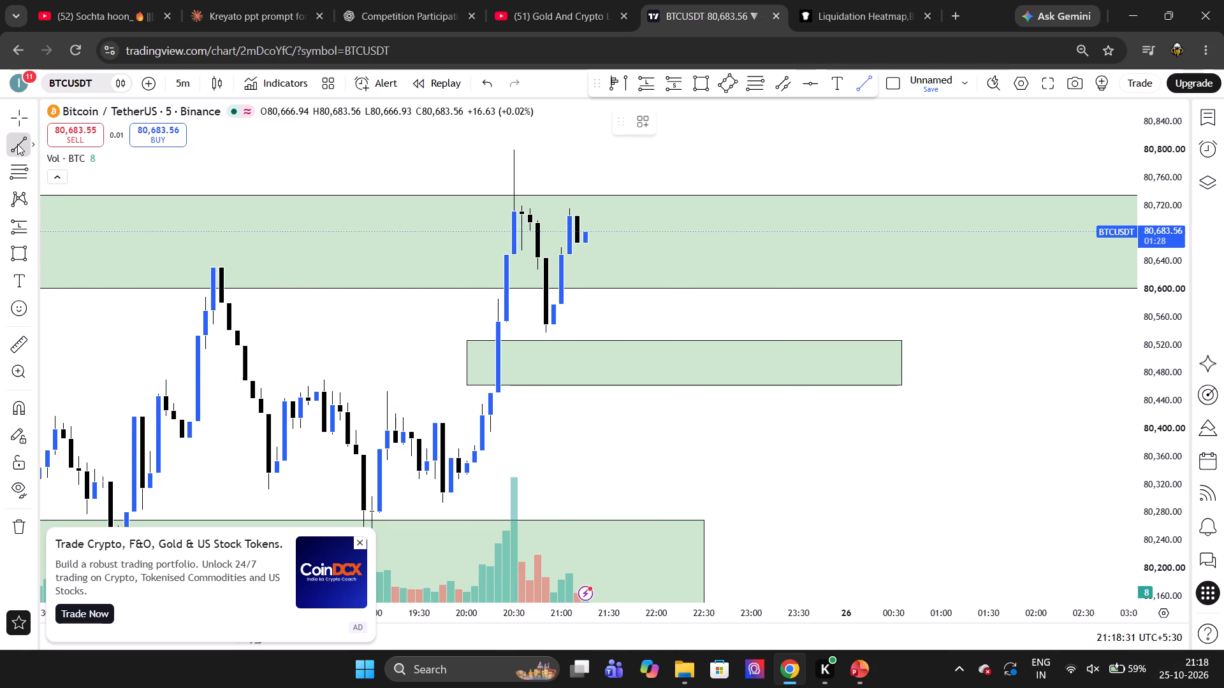
left_click(546, 332)
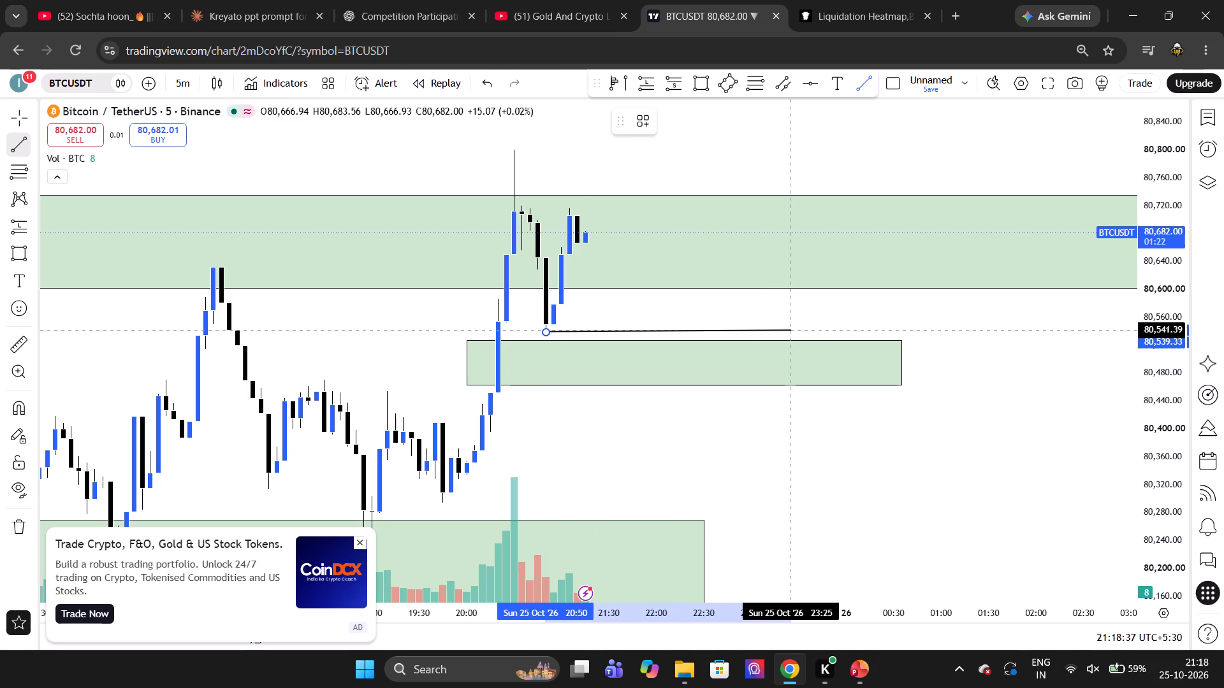
left_click(793, 333)
left_click(772, 434)
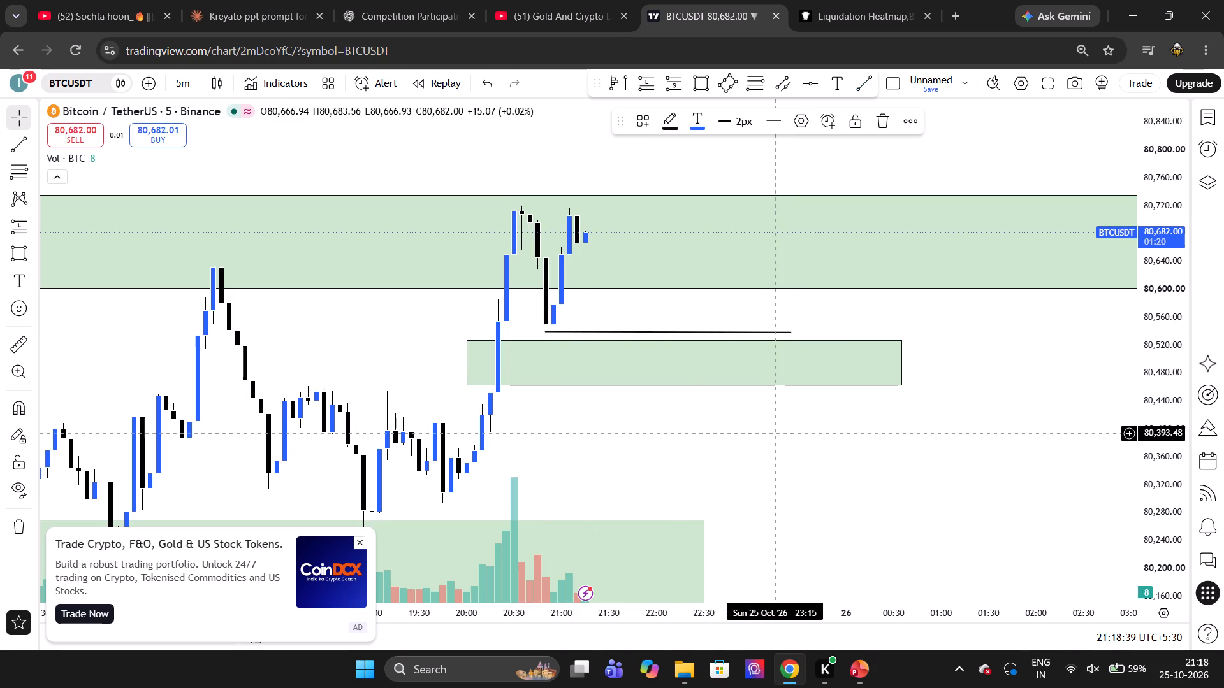
Place a long position at the middle zone's top edge, entry about 80,525, with its stop just below the zone at about 80,442.
scroll(772, 434, "down", 1)
scroll(231, 264, "down", 2)
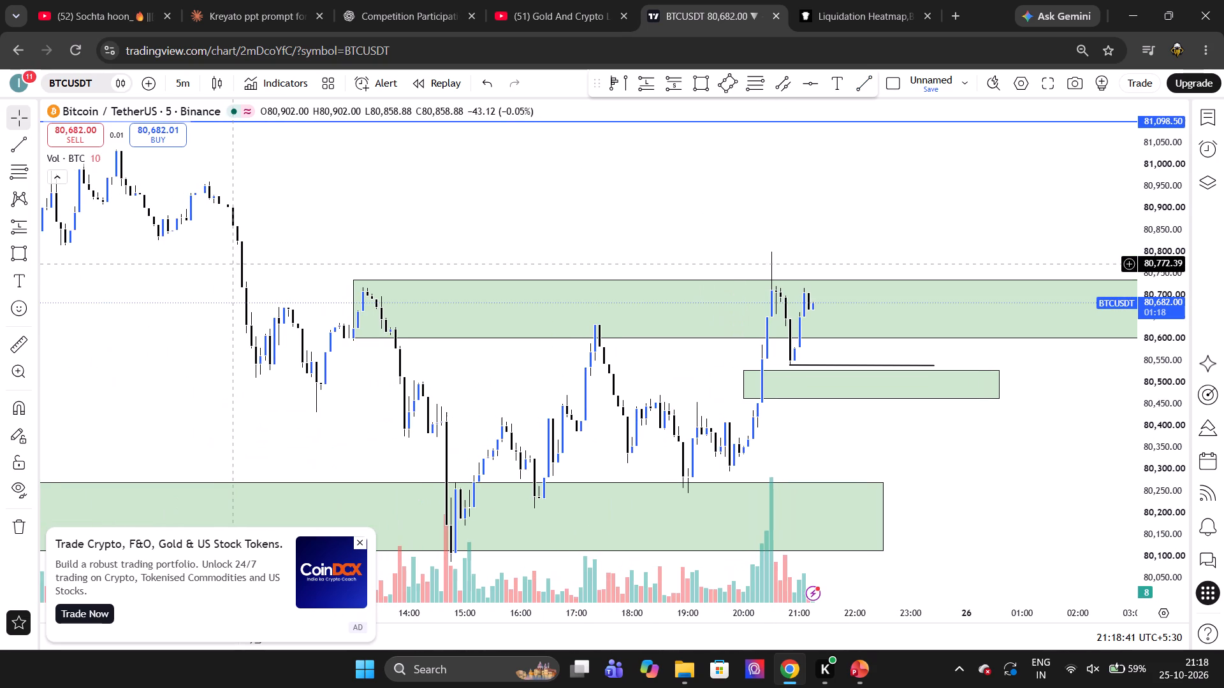
left_click(24, 226)
scroll(490, 385, "up", 2)
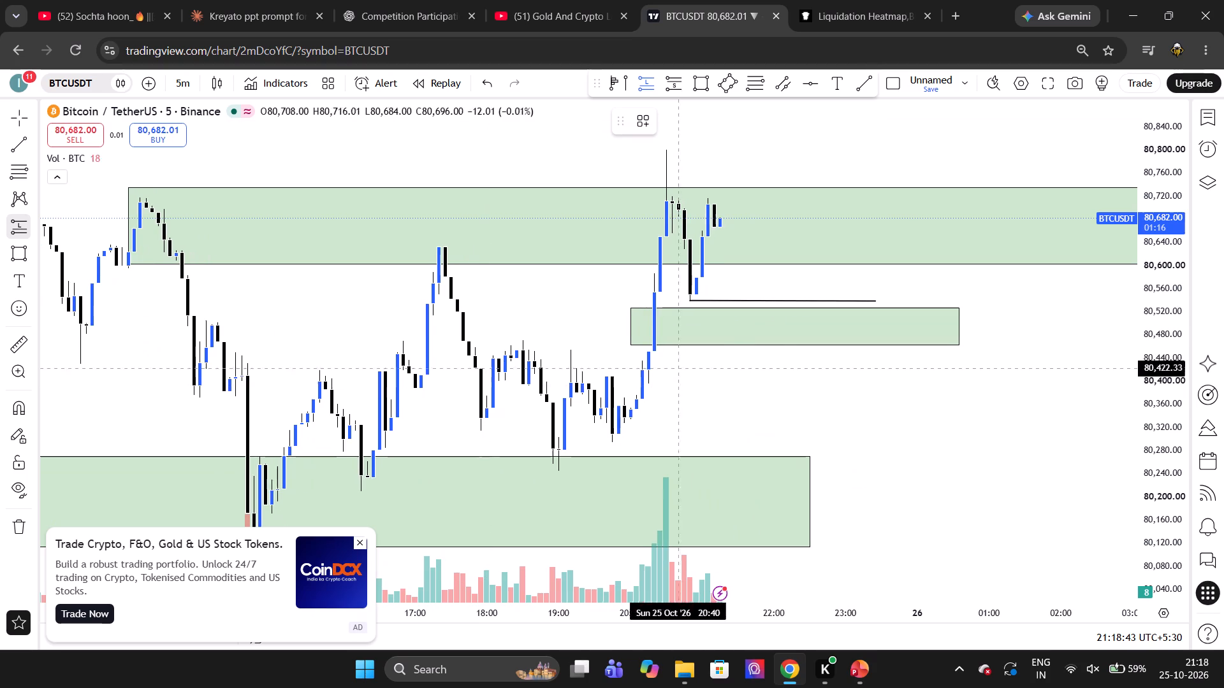
left_click(774, 309)
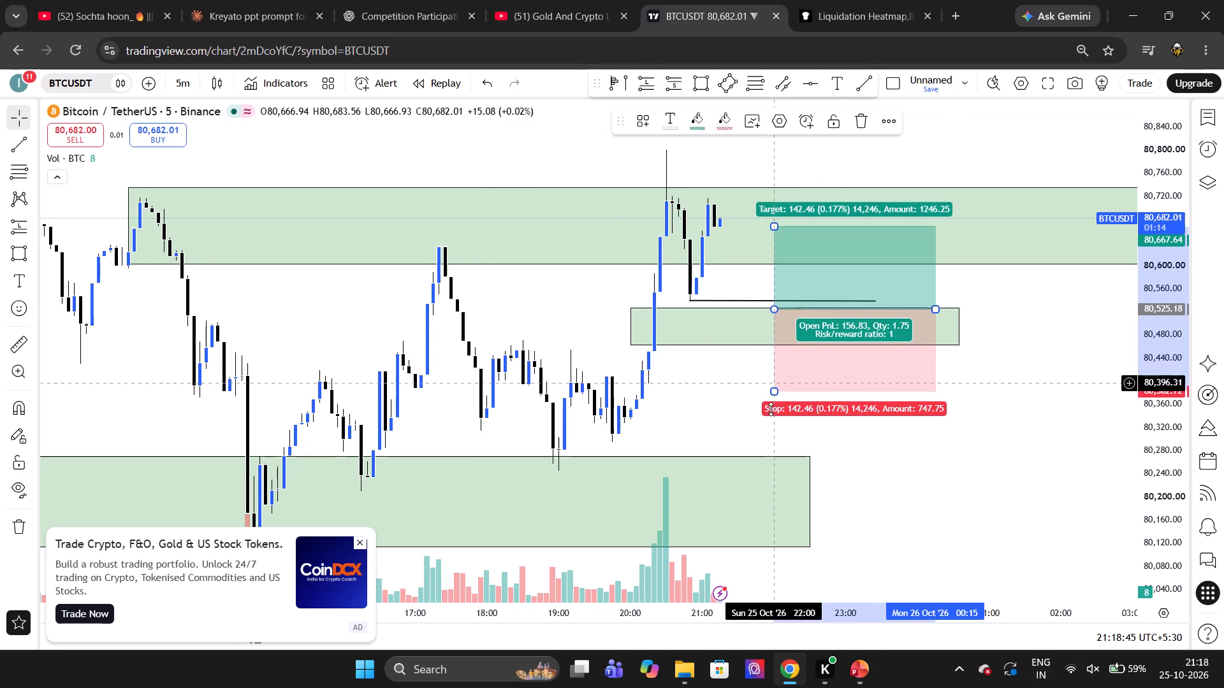
left_click_drag(774, 392, 766, 357)
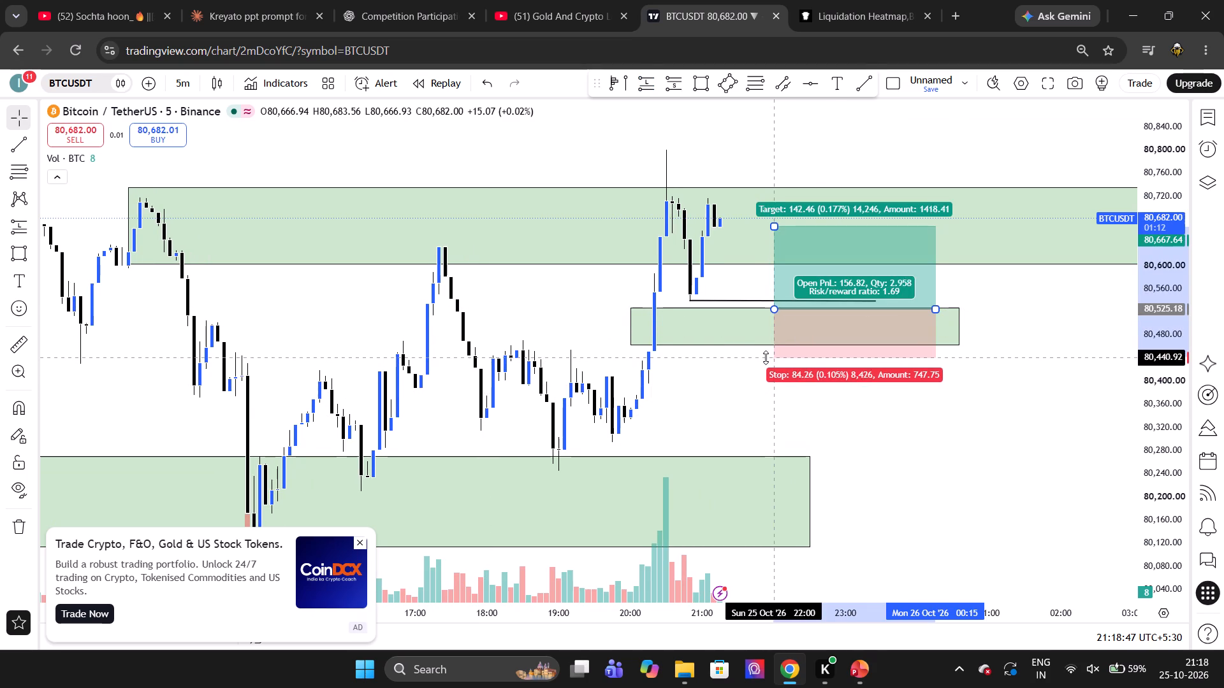
left_click_drag(766, 357, 766, 357)
left_click(702, 430)
Raise the long position's target to the blue horizontal line, at about 81,098.
scroll(702, 430, "down", 4)
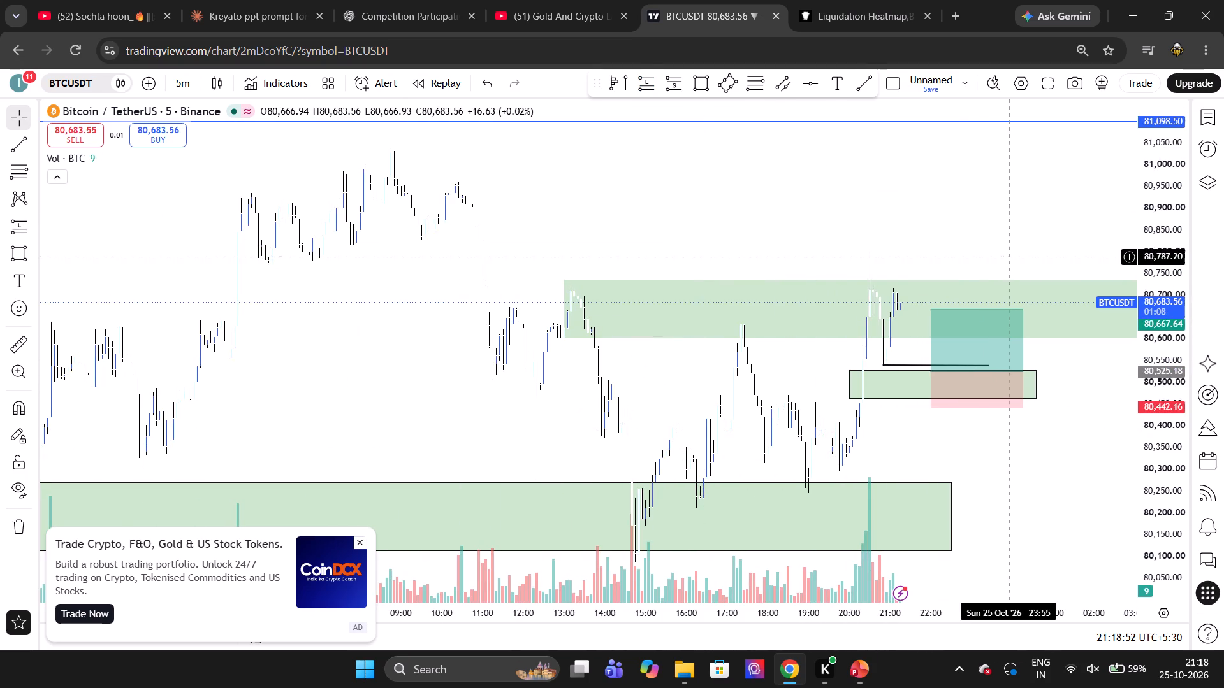
left_click_drag(931, 310, 862, 138)
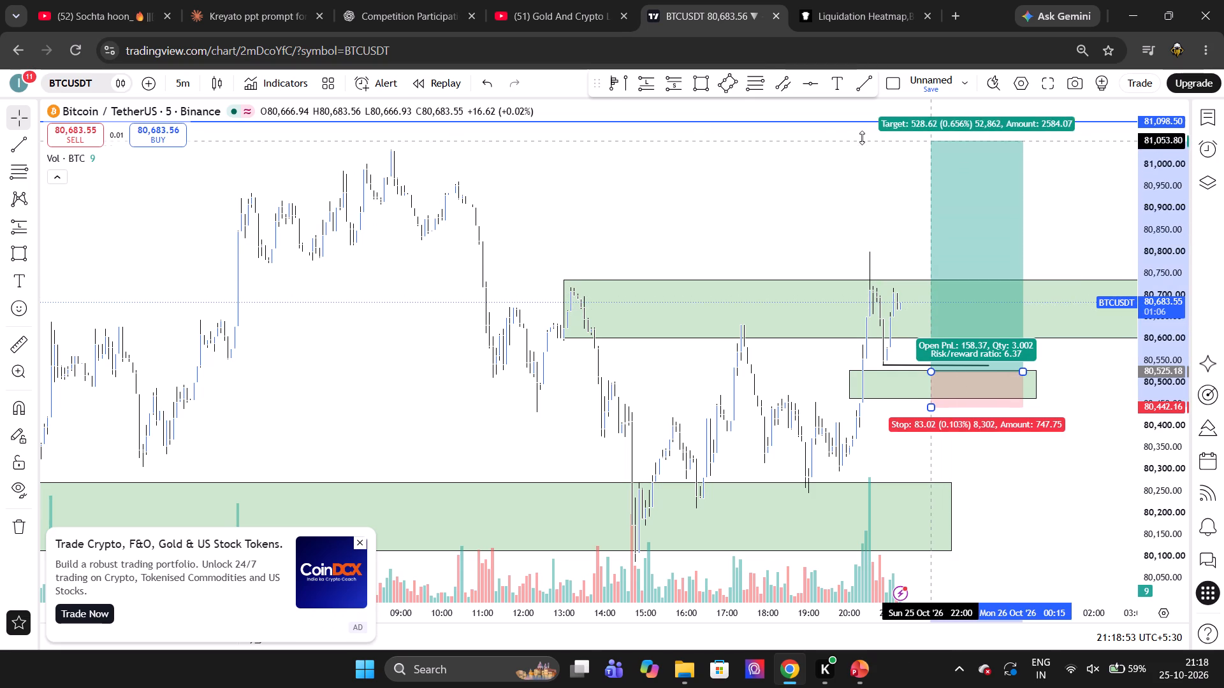
left_click_drag(862, 138, 834, 122)
left_click(824, 143)
Examine the long position setup against the marked zones and wider price action on the 5-minute chart.
scroll(824, 143, "up", 2)
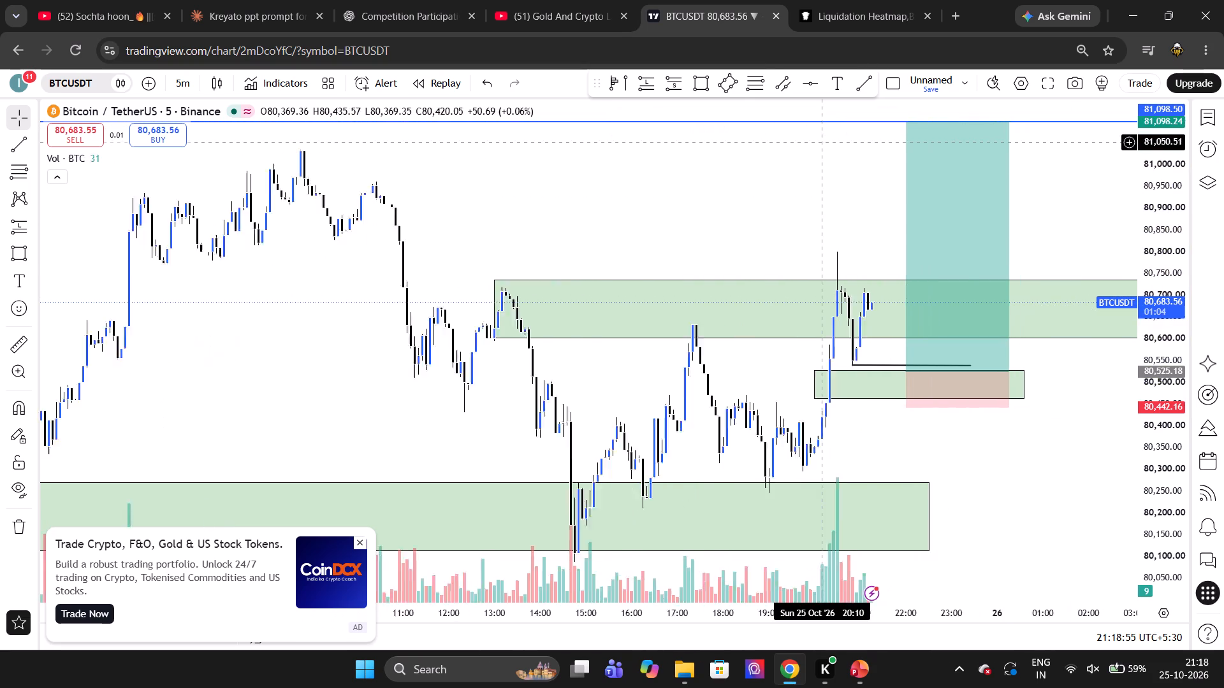
scroll(824, 143, "up", 1)
scroll(747, 283, "up", 2)
left_click(848, 353)
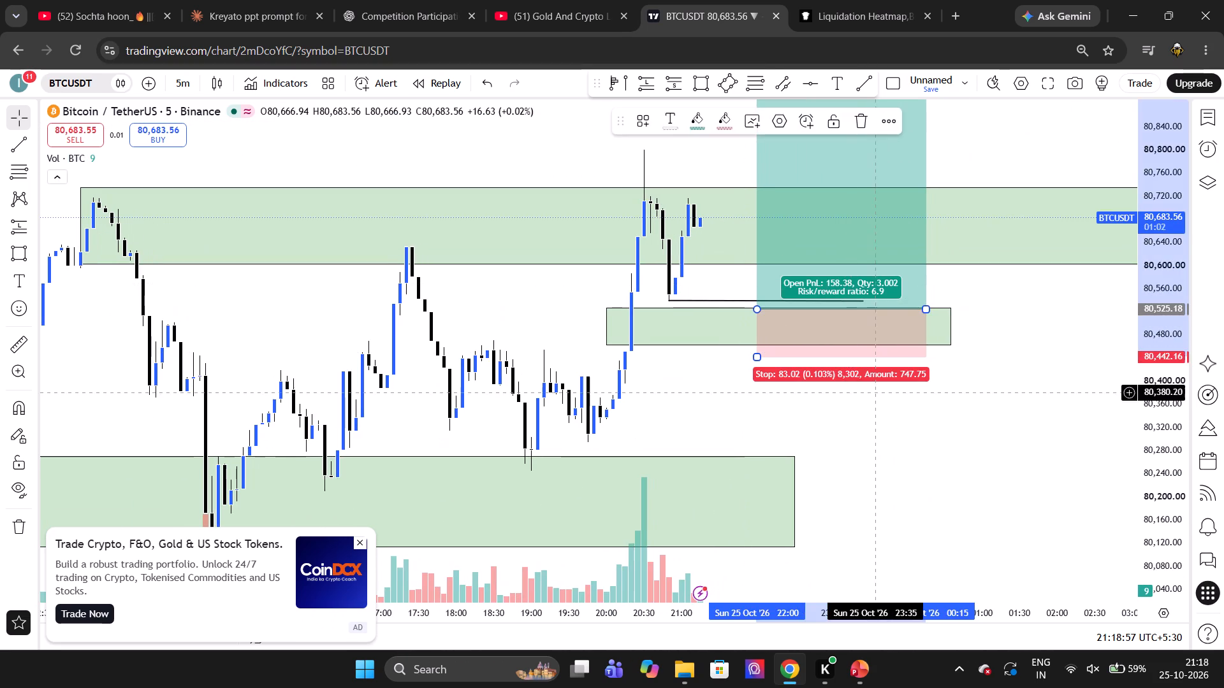
left_click(894, 420)
scroll(894, 420, "up", 5)
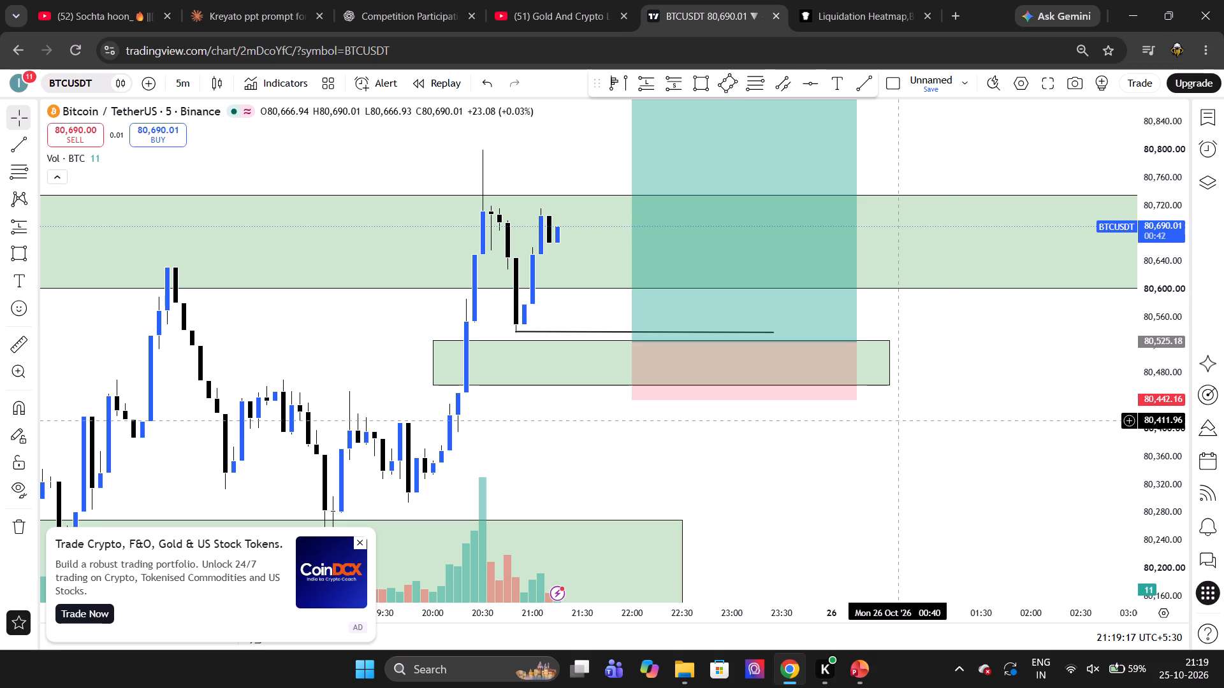
scroll(947, 431, "down", 5)
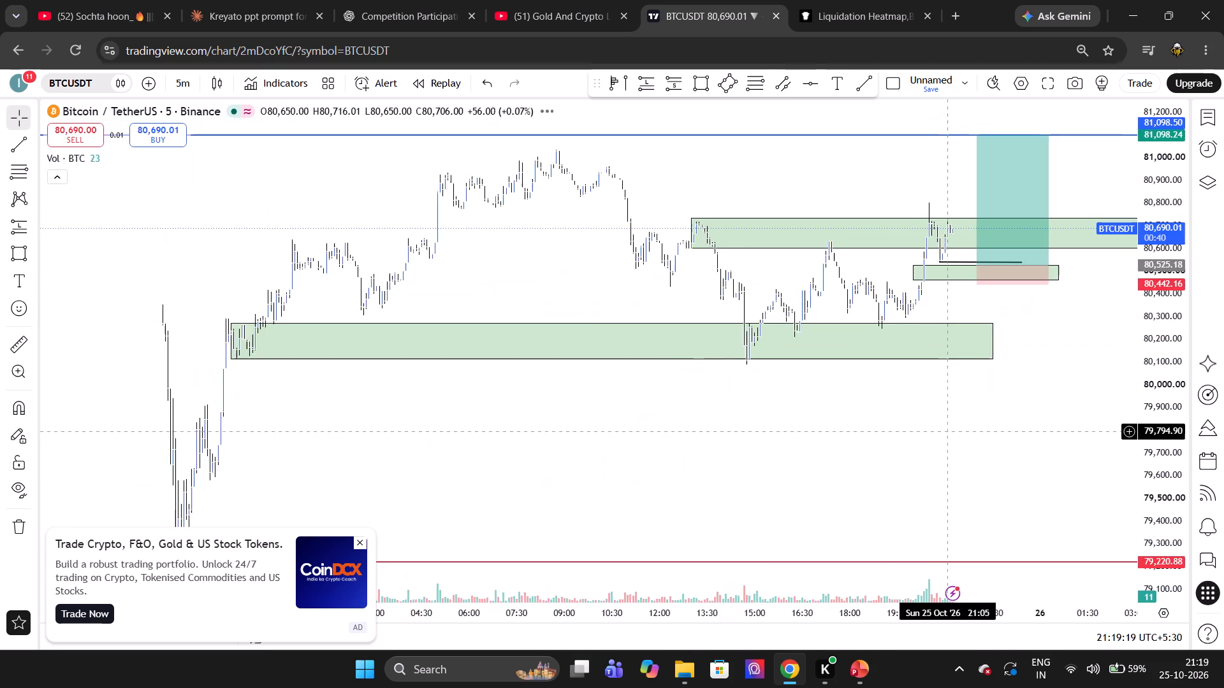
scroll(947, 431, "down", 4)
scroll(947, 431, "up", 2)
Set the BTCUSDT chart's timeframe to 15 minutes.
type("15")
key("Return")
scroll(947, 431, "up", 18)
scroll(947, 431, "down", 2)
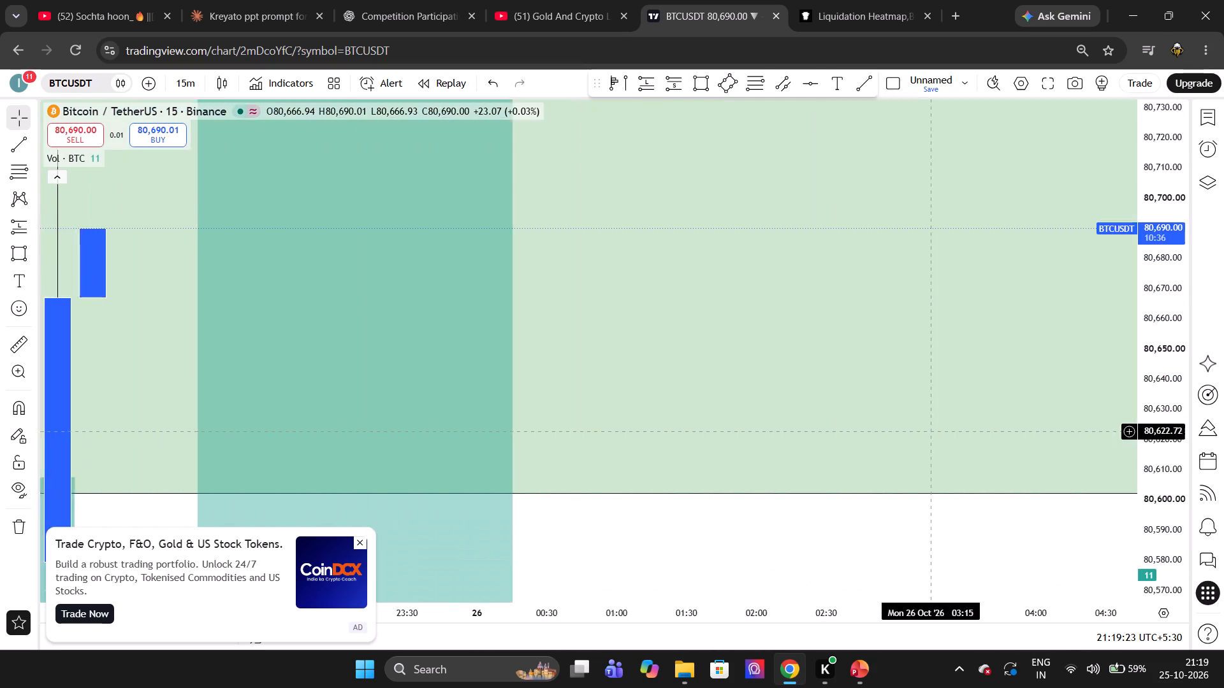
Preview a Fibonacci retracement on the 15-minute chart from the swing low at about 80,091 to the recent high at about 80,799.
scroll(947, 431, "down", 5)
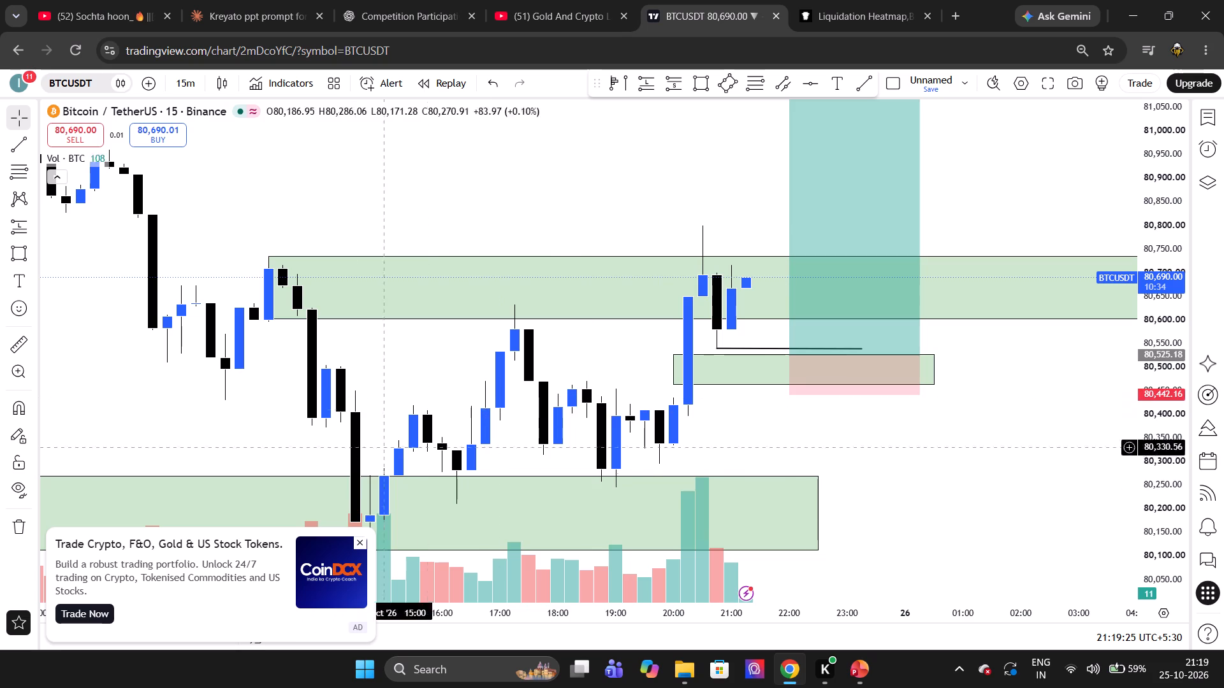
left_click(361, 543)
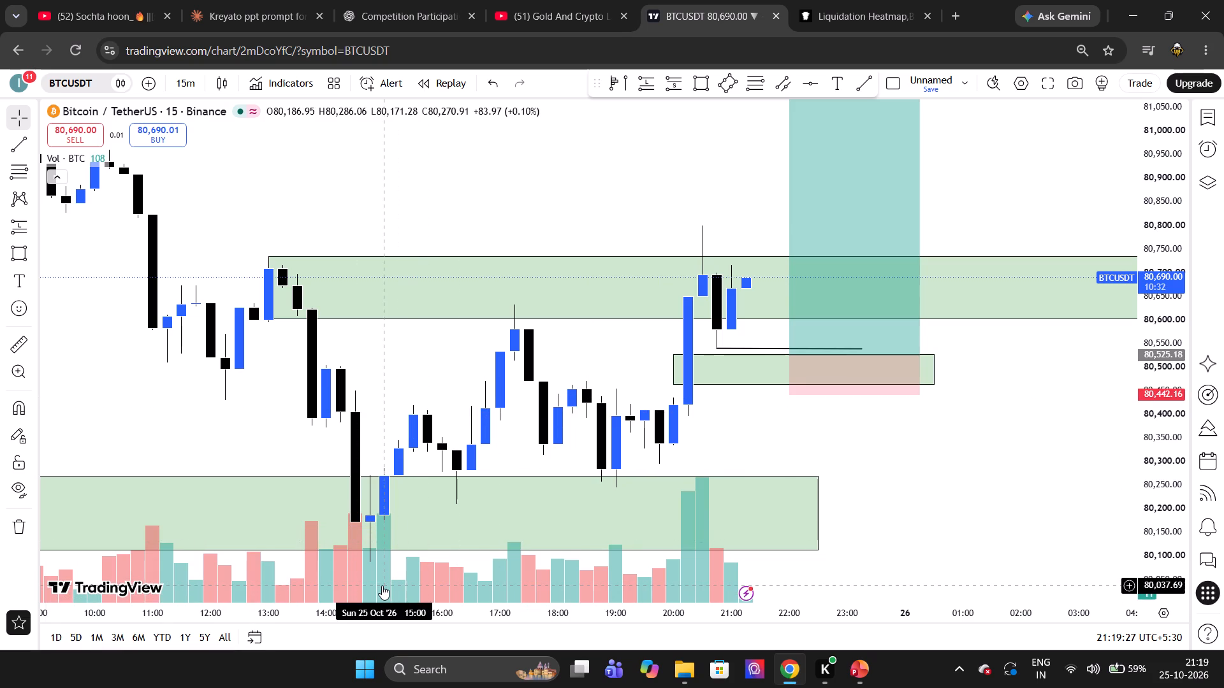
left_click(11, 176)
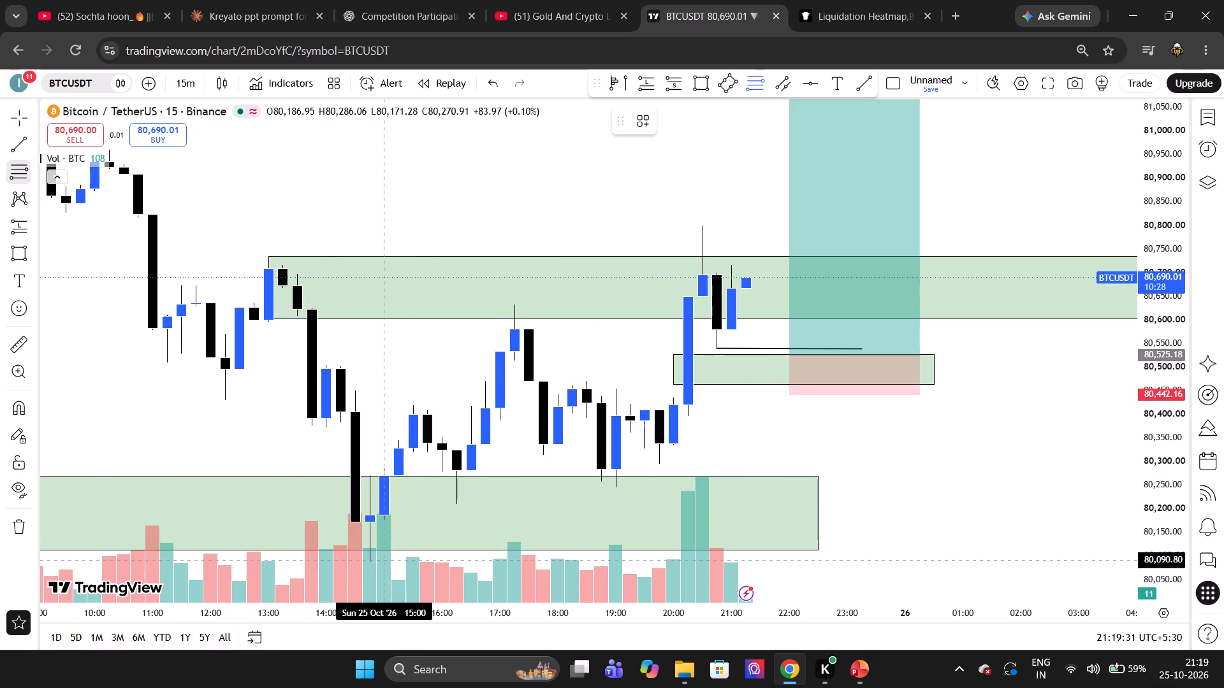
left_click(386, 561)
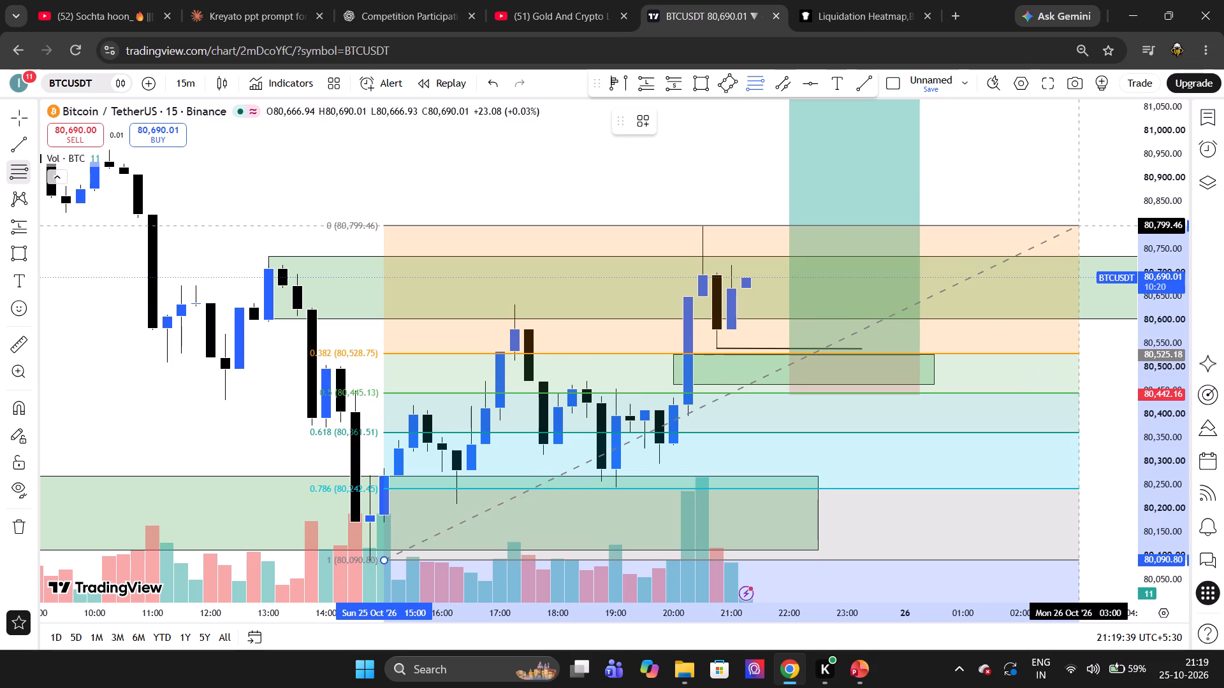
key("Escape")
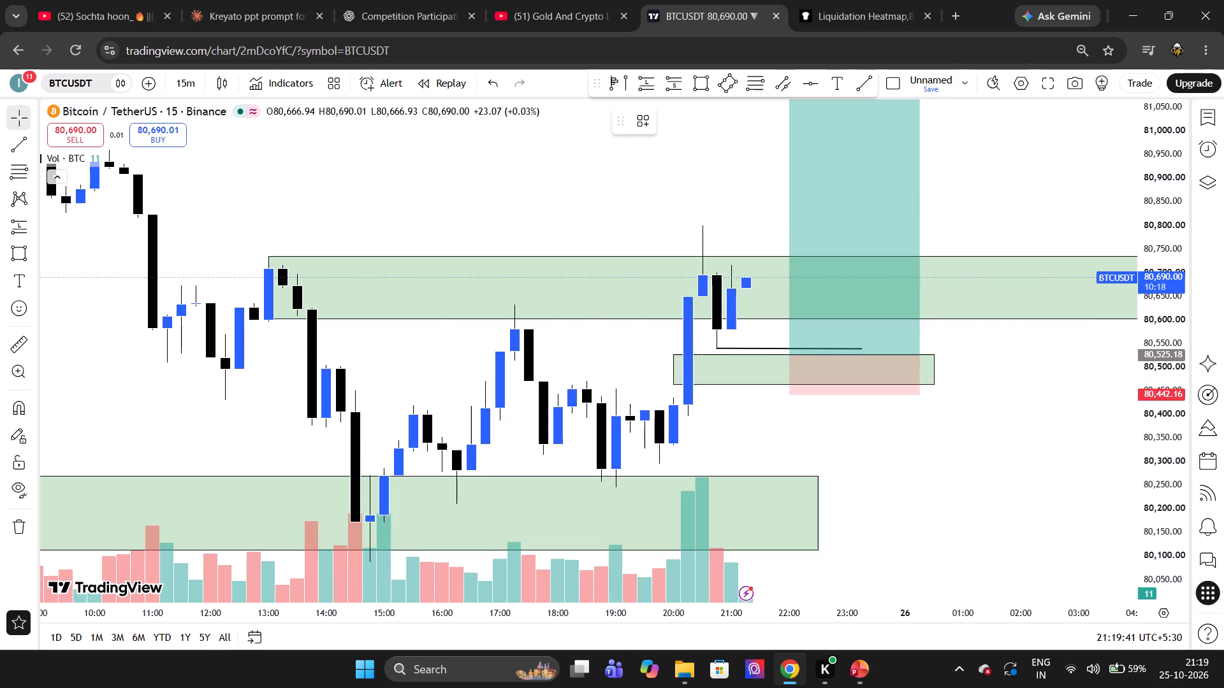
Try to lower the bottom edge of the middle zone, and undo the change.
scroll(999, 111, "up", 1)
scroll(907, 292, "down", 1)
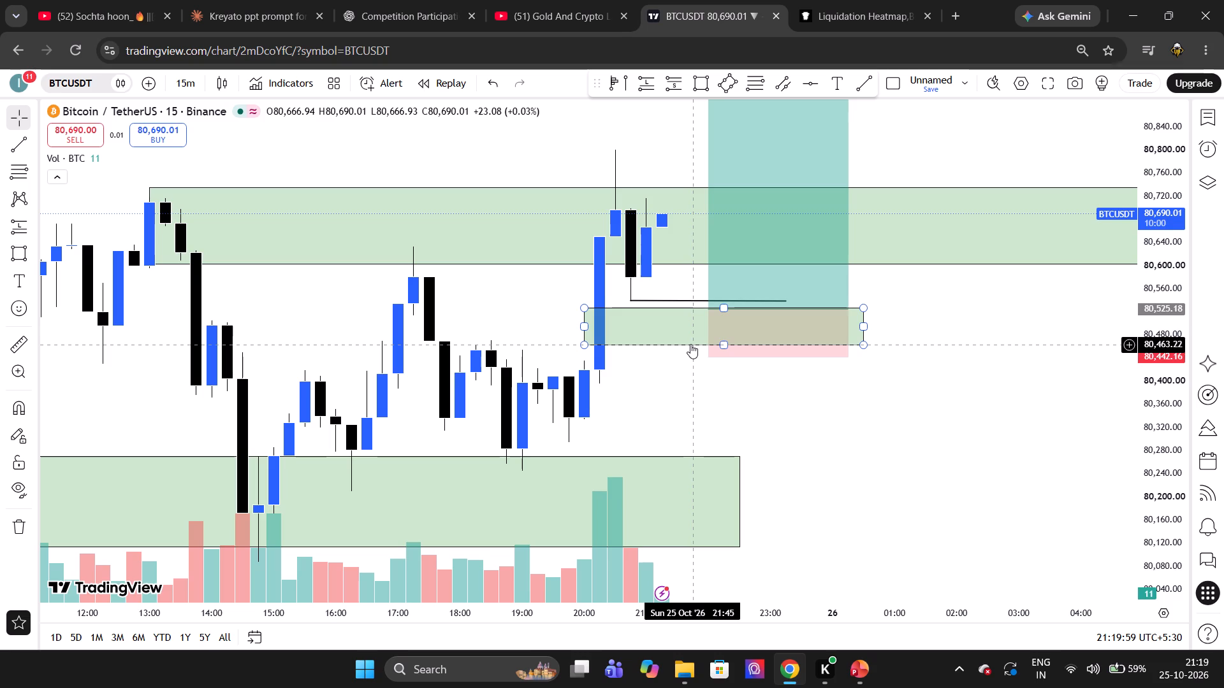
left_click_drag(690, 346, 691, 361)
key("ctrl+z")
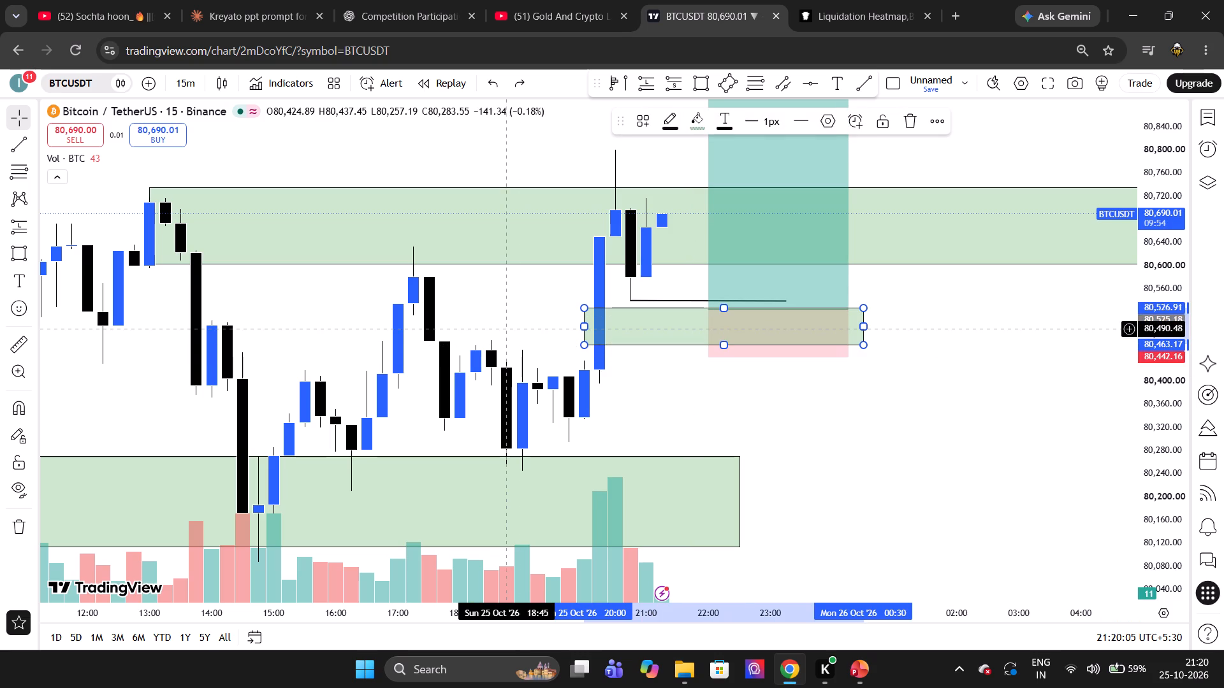
Try to set the BTCUSDT chart's timeframe to 4 minutes and dismiss the upgrade offer.
key("4")
key("Return")
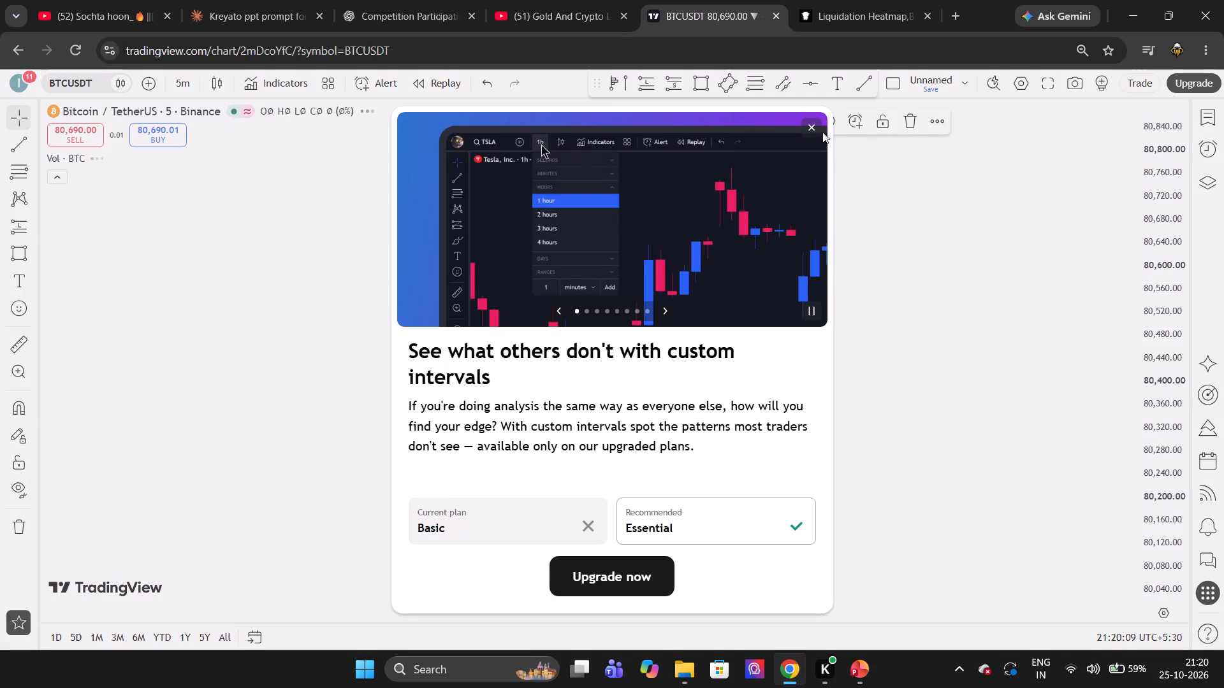
left_click(820, 128)
Examine recent 5-minute price action around the marked zones and the long position.
scroll(727, 280, "down", 2)
left_click(722, 287)
scroll(722, 287, "down", 3)
scroll(722, 287, "up", 1)
scroll(722, 287, "down", 2)
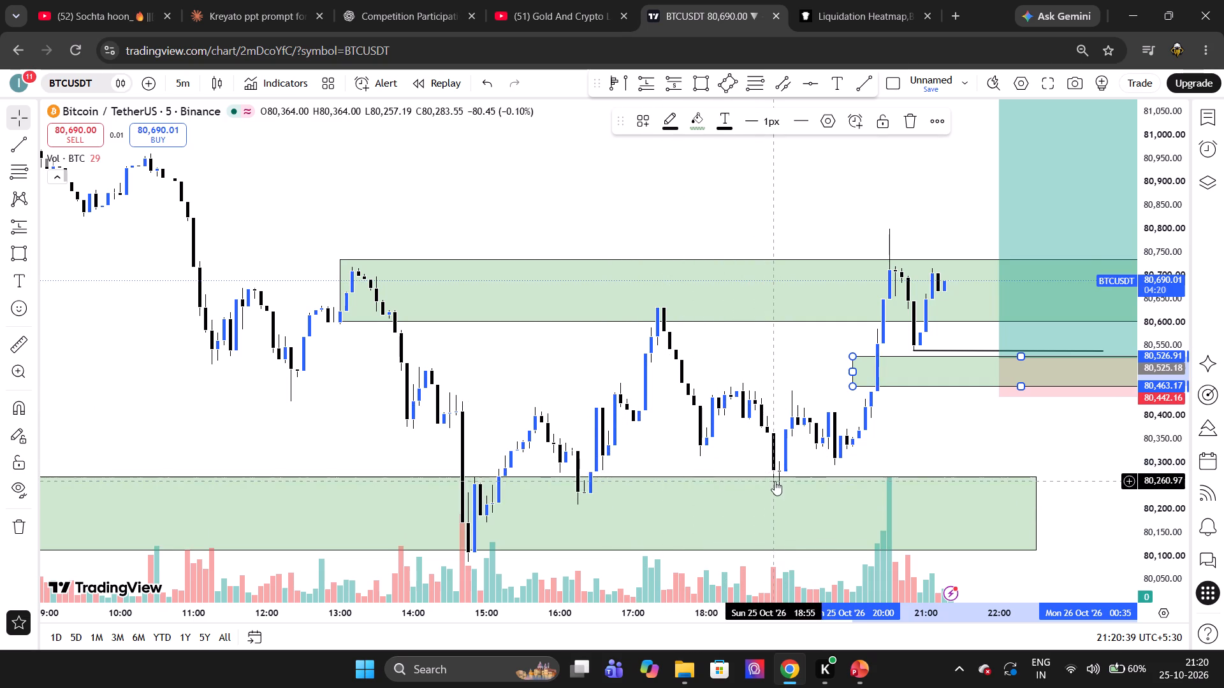
scroll(775, 481, "left", 3)
scroll(562, 433, "left", 1)
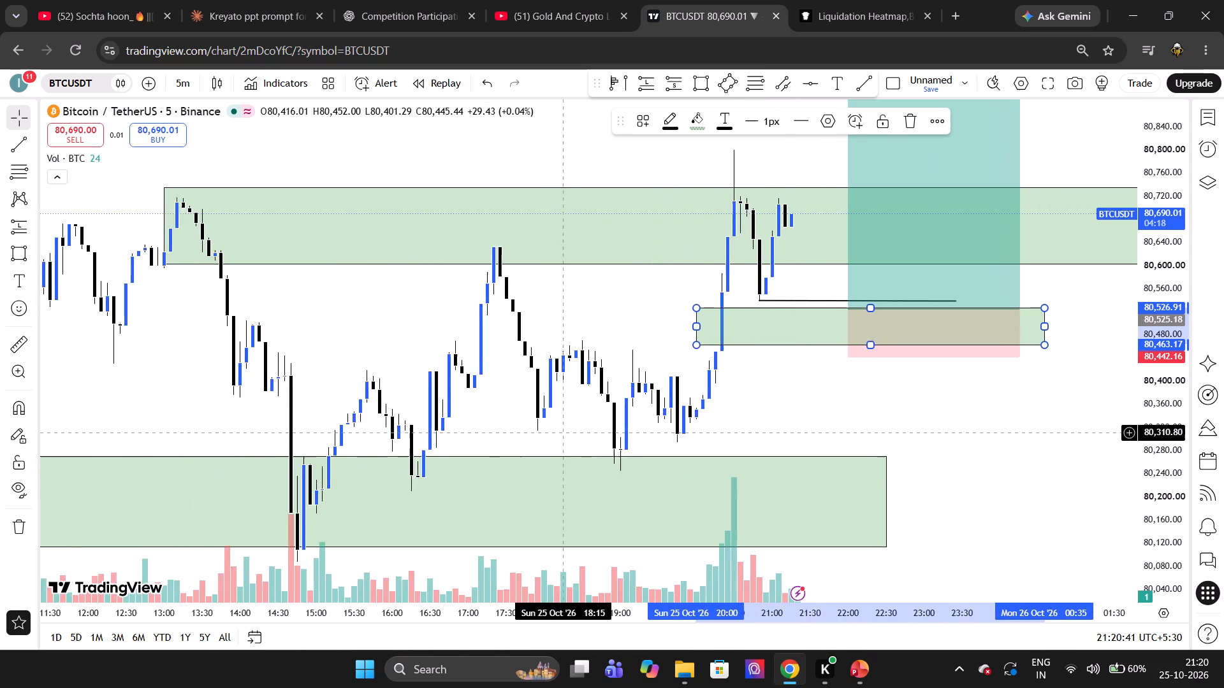
scroll(562, 433, "left", 3)
Check the Bitcoin liquidation heatmap on CoinGlass.
left_click(800, 1)
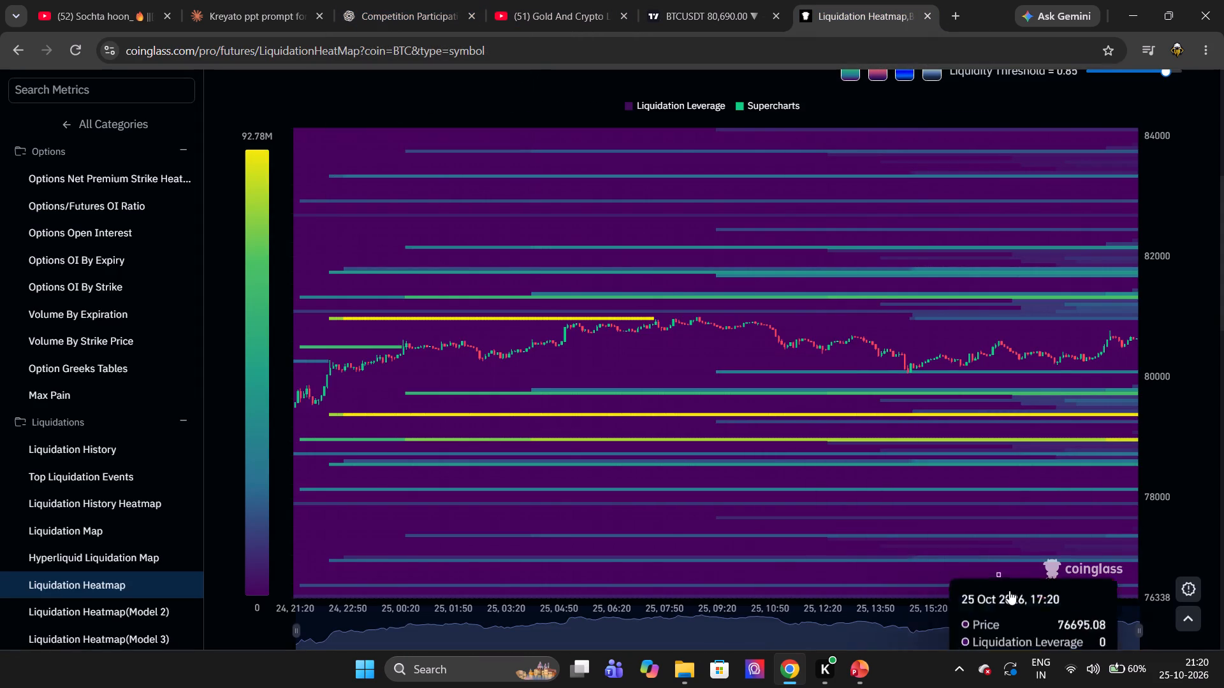
left_click(1075, 669)
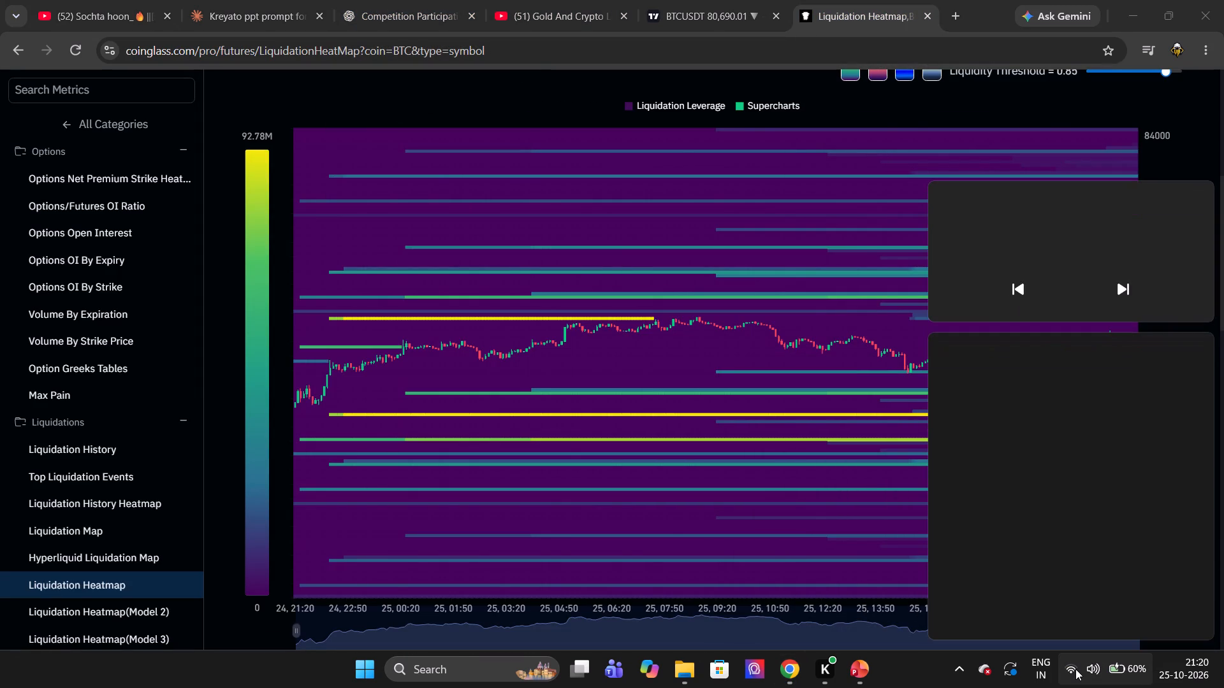
left_click(1002, 97)
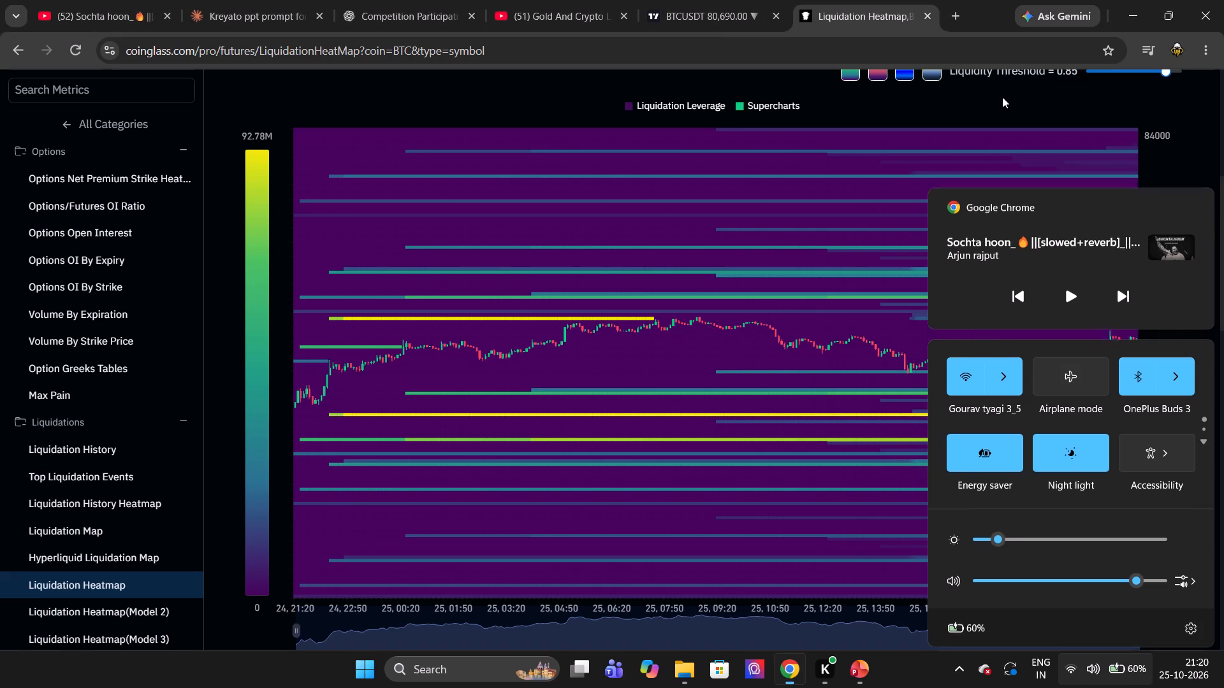
Close the Kreyato ppt prompt browser tab.
left_click(323, 13)
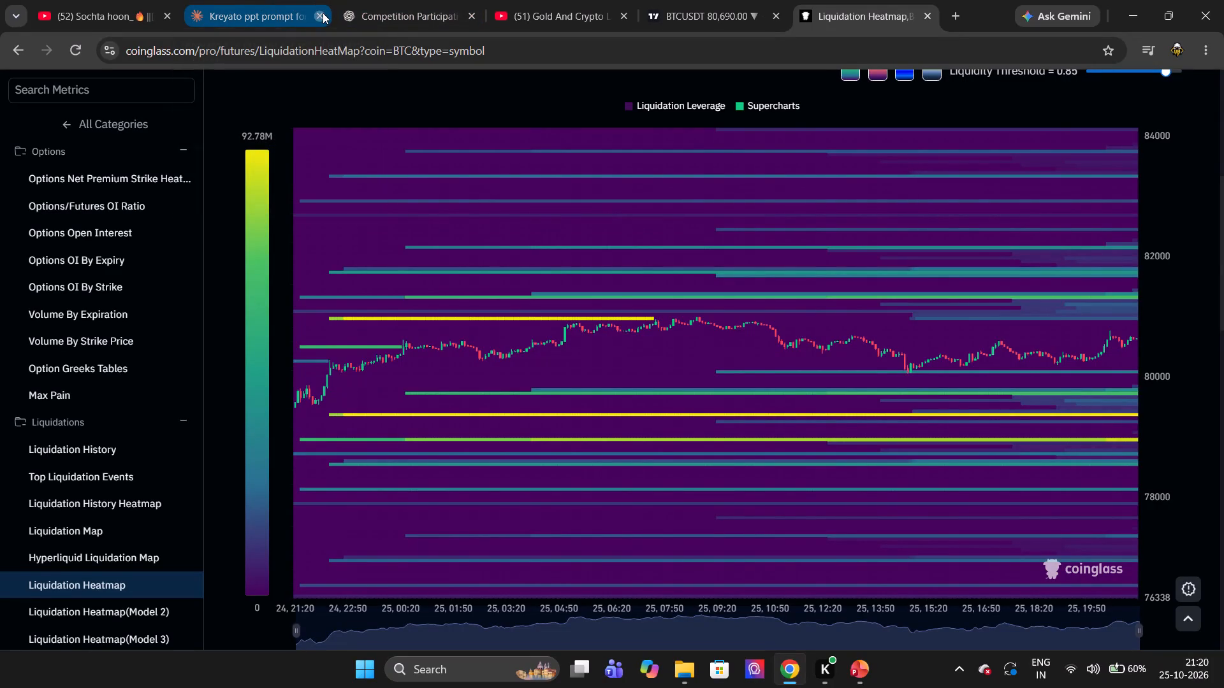
Switch to the Gold And Crypto Live Trading video of 25 OCT, skip forward to about 0:59 and pause it.
left_click(136, 0)
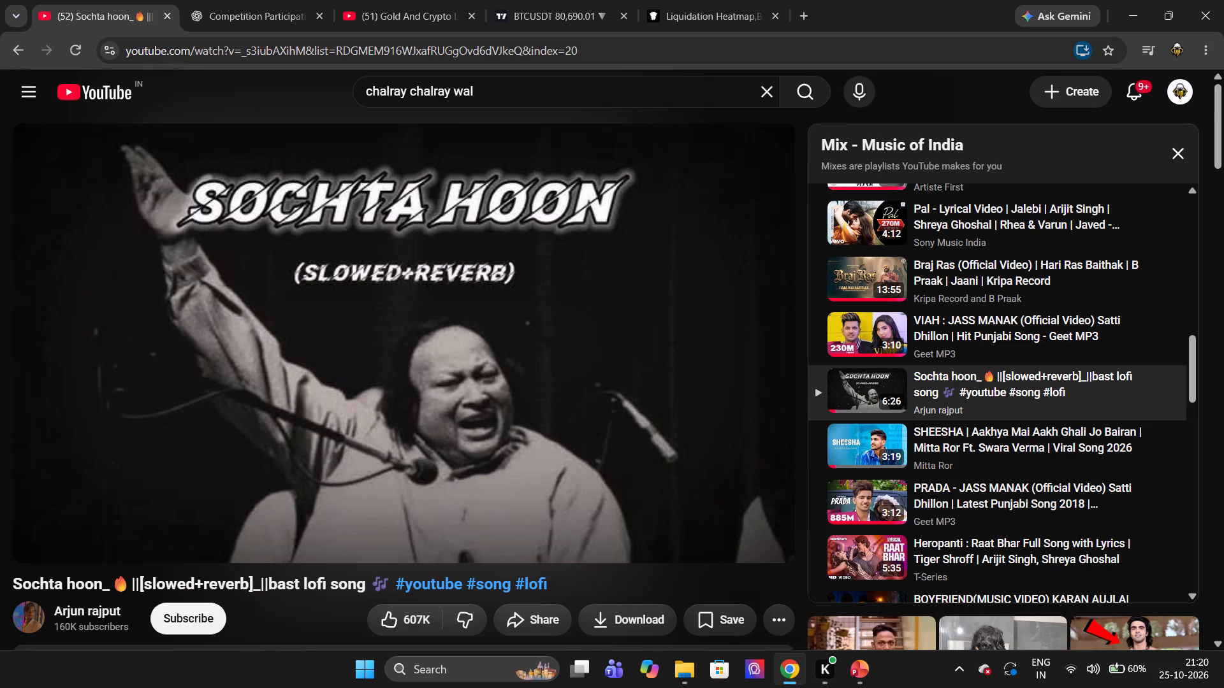
left_click(350, 0)
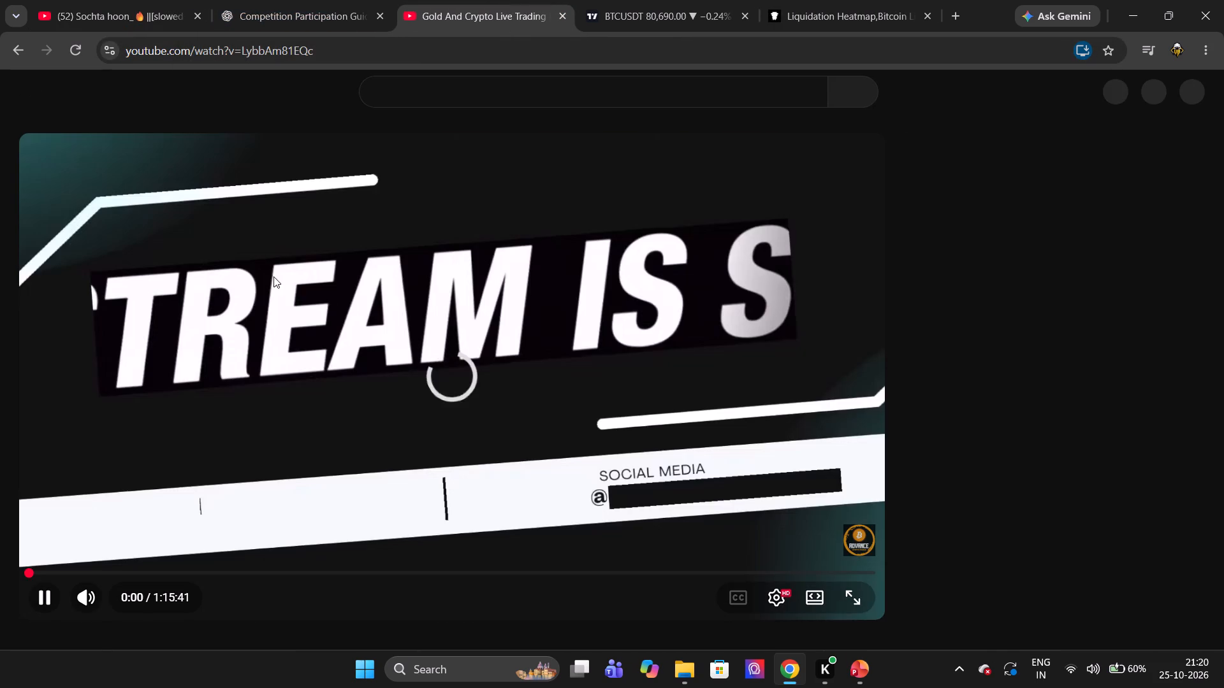
key("Right")
key("Right")
key("Right")
key("Right")
key("Right")
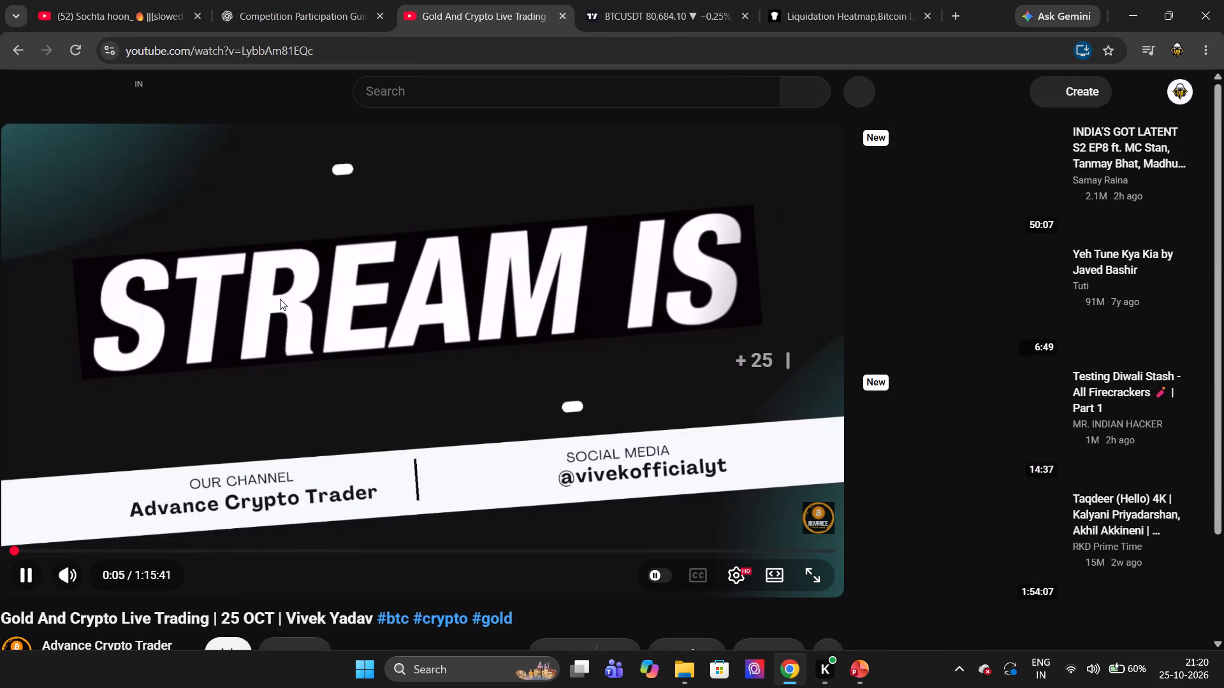
key("Right")
key("Right")
key("Right")
key("Right")
key("Right")
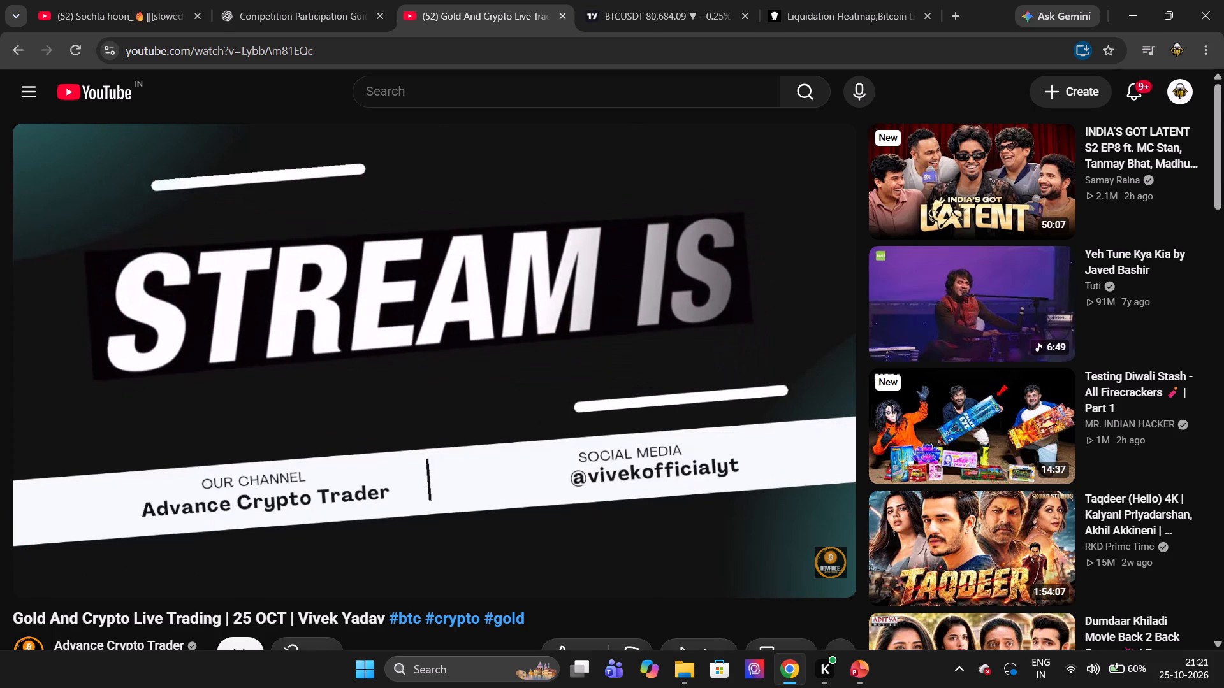
key("space")
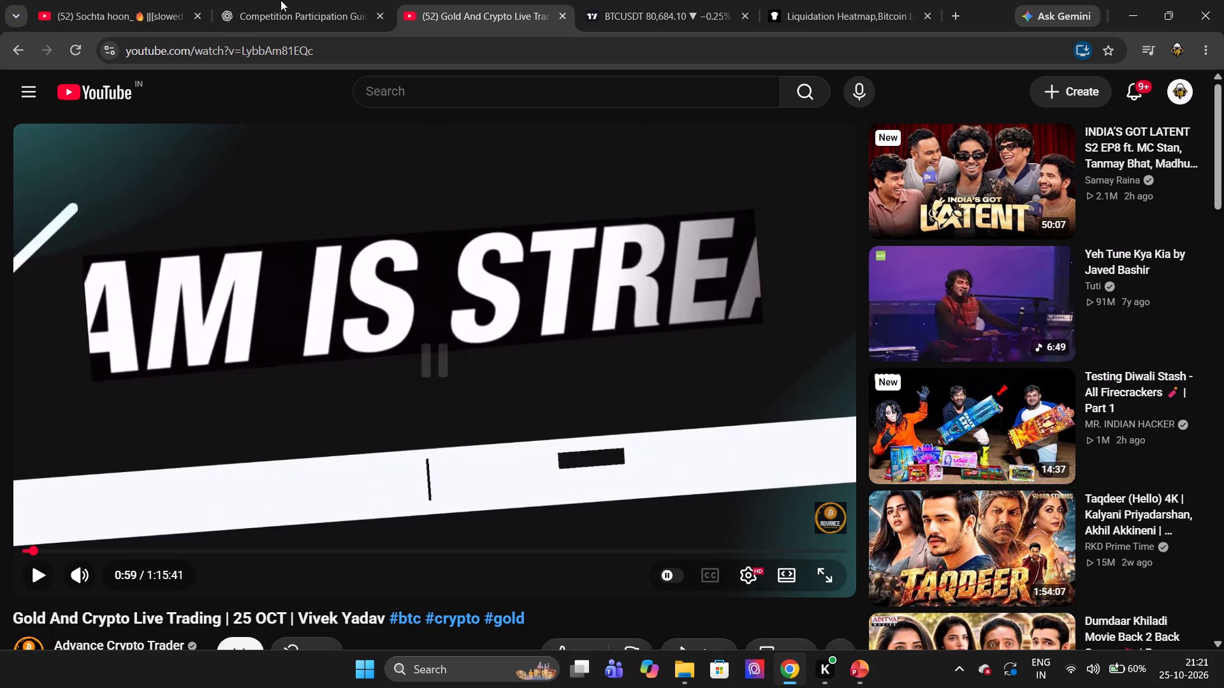
Open the SHOCK TRADER live gold, forex and BTC trading stream from the YouTube home page.
left_click(284, 0)
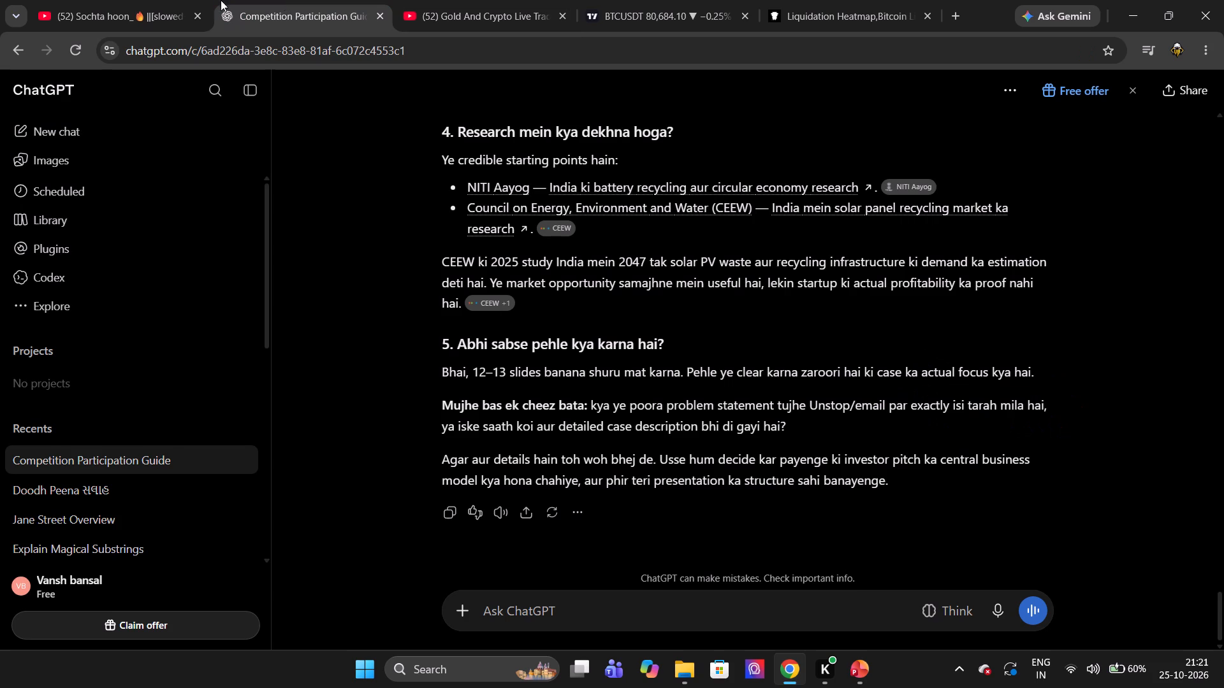
left_click(214, 0)
left_click(191, 0)
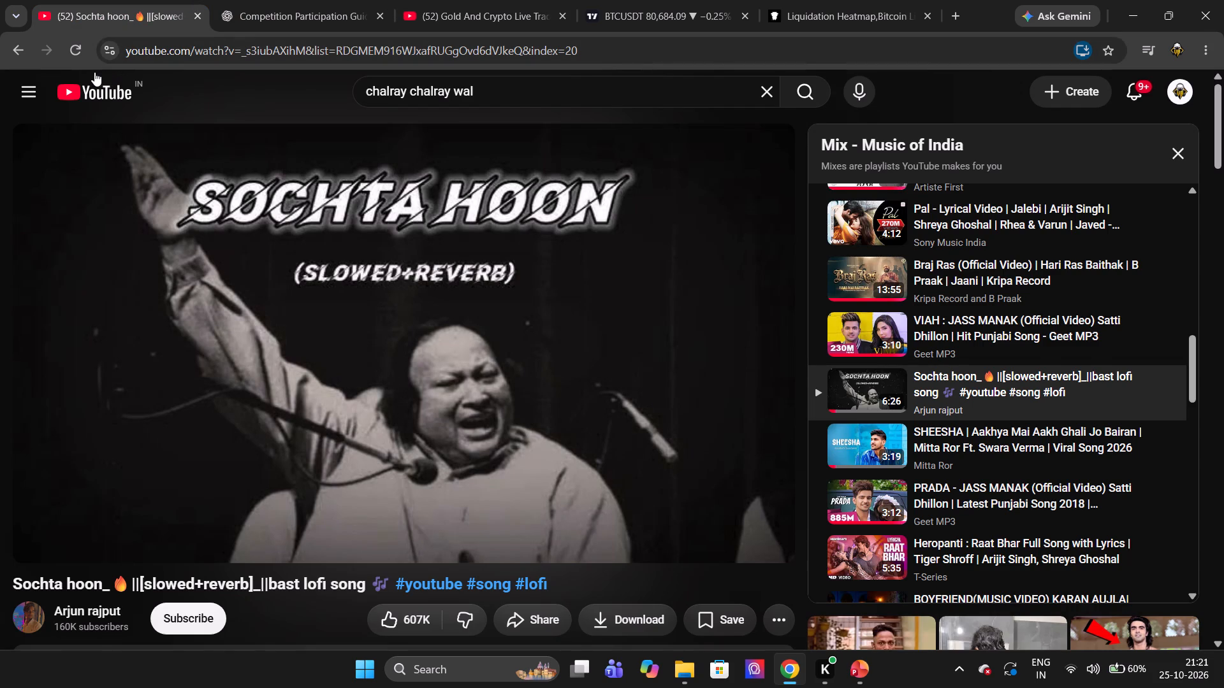
left_click(24, 87)
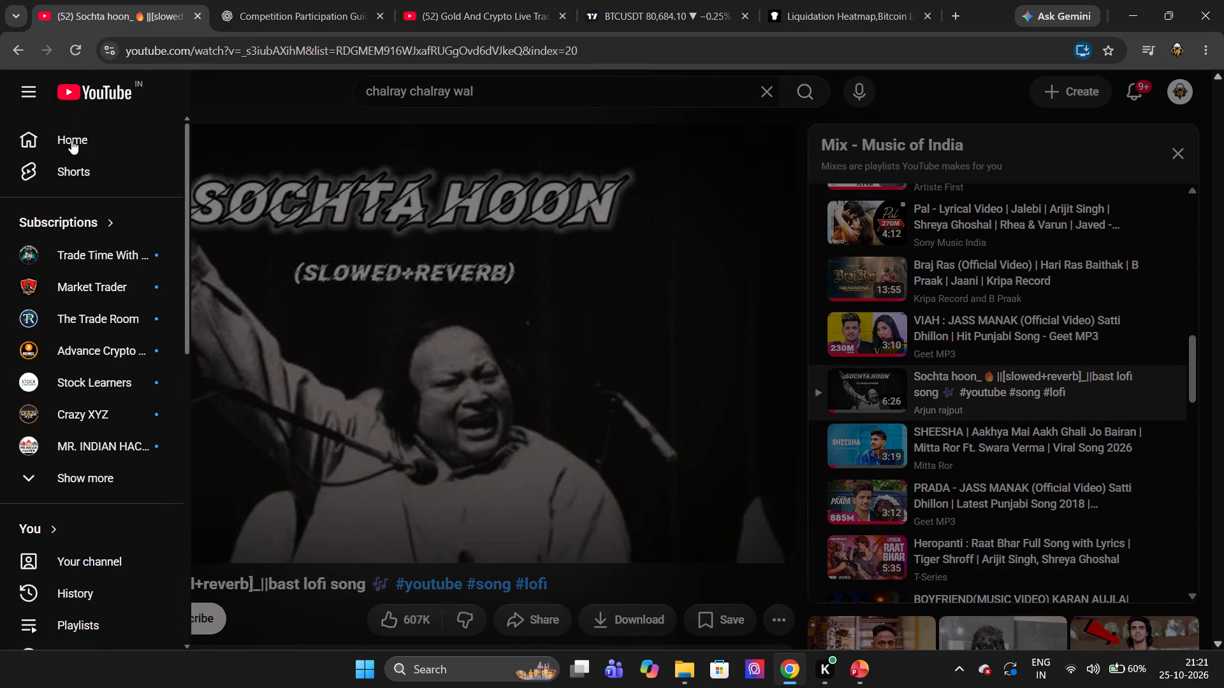
left_click(71, 140)
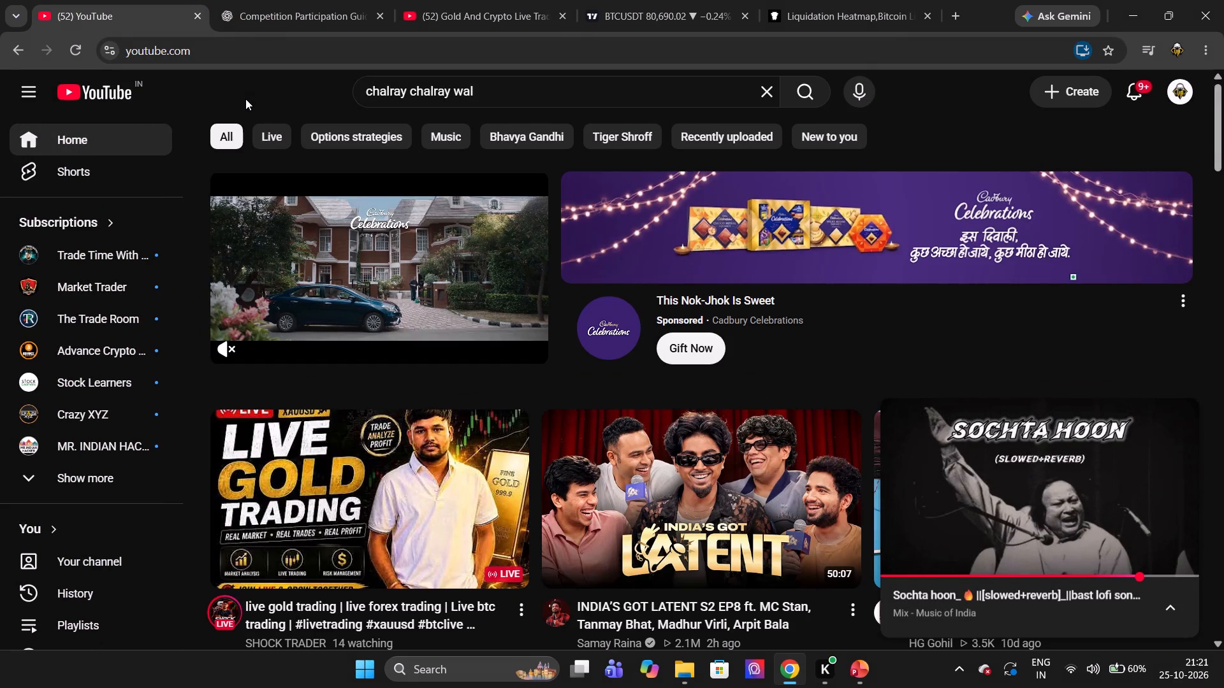
left_click(356, 450)
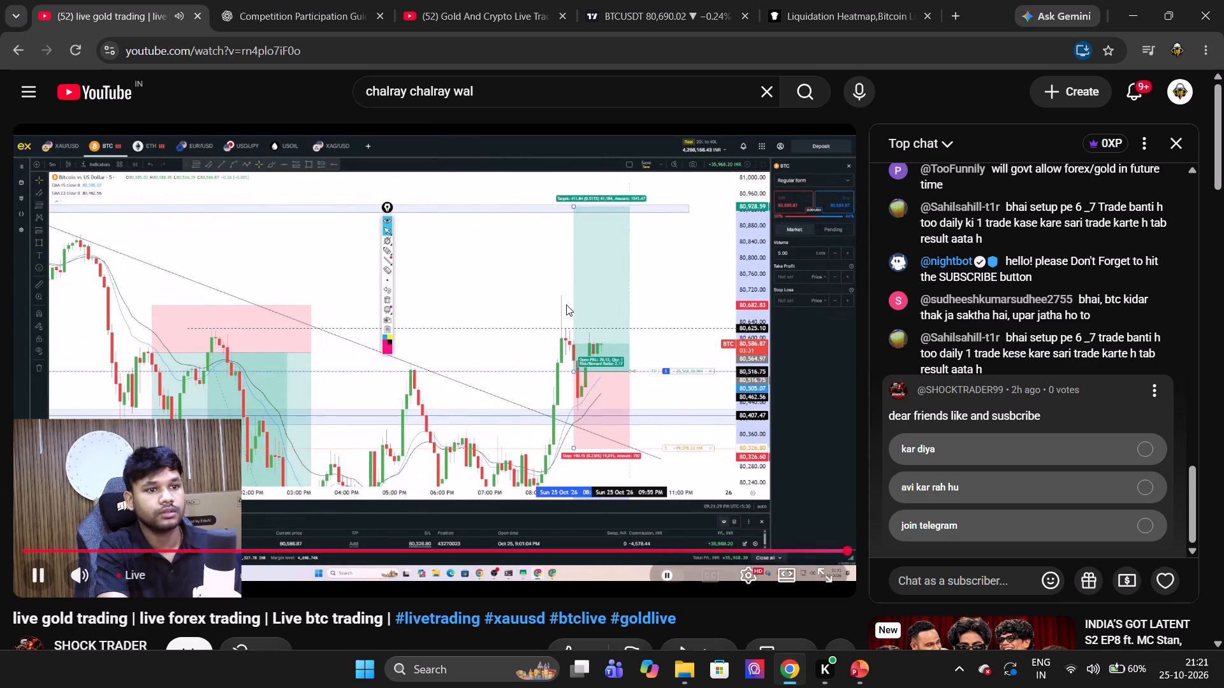
Preview a Fibonacci retracement on the 5-minute BTCUSDT chart from the swing low at about 80,295 to the high at about 80,799.
left_click(635, 0)
scroll(534, 203, "down", 1)
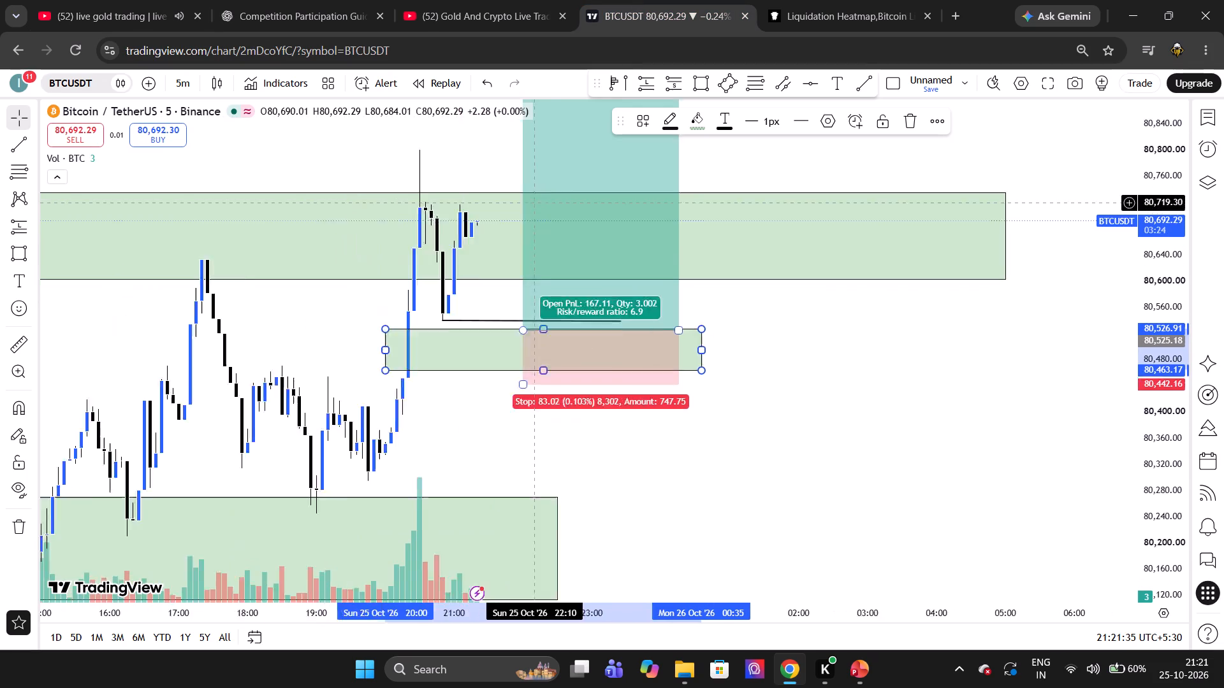
scroll(534, 203, "down", 1)
scroll(271, 320, "down", 1)
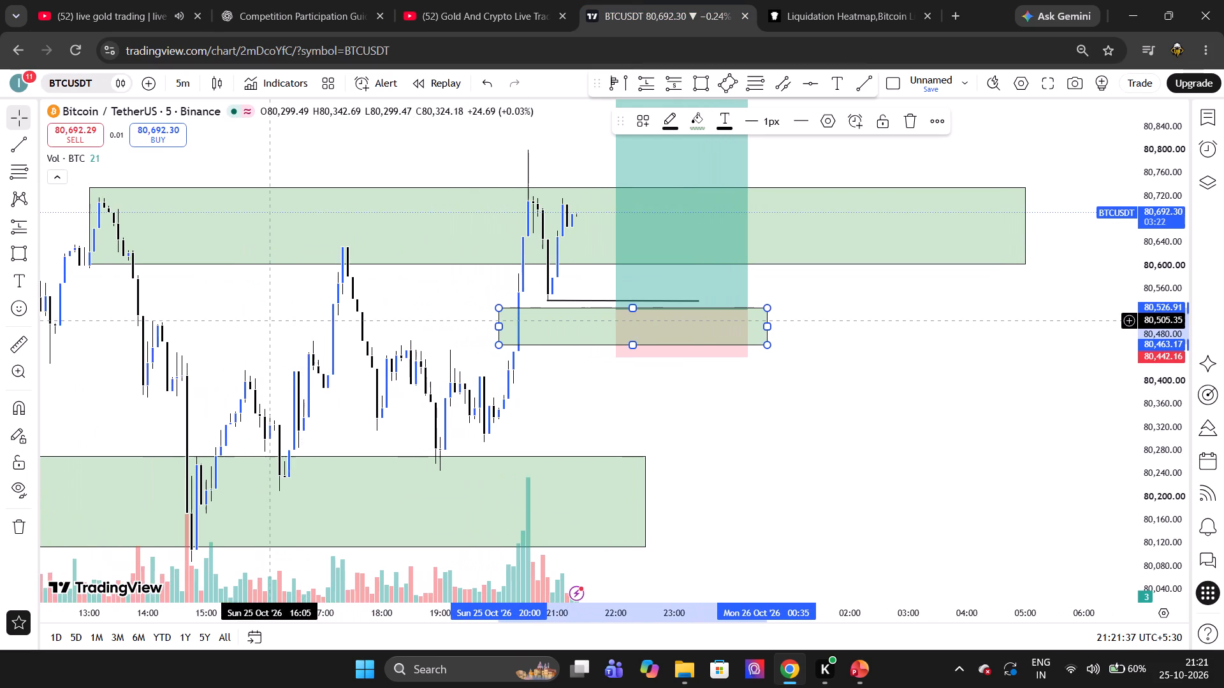
scroll(271, 320, "up", 1)
left_click(27, 180)
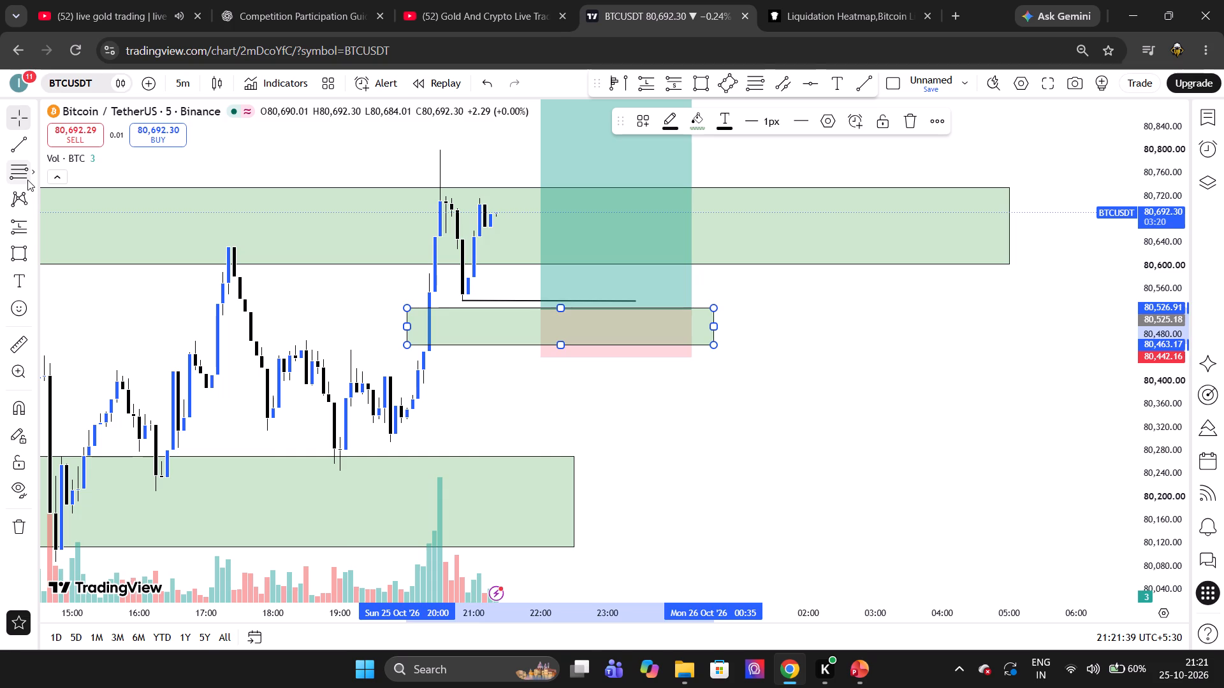
left_click(400, 442)
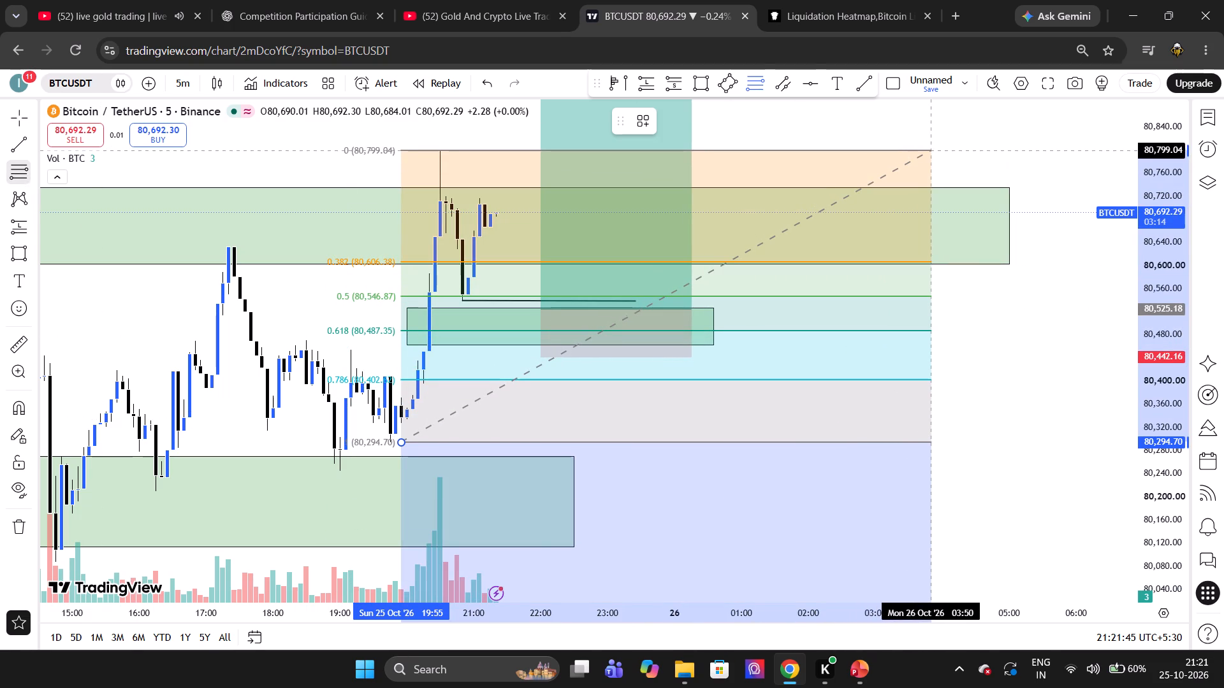
key("Escape")
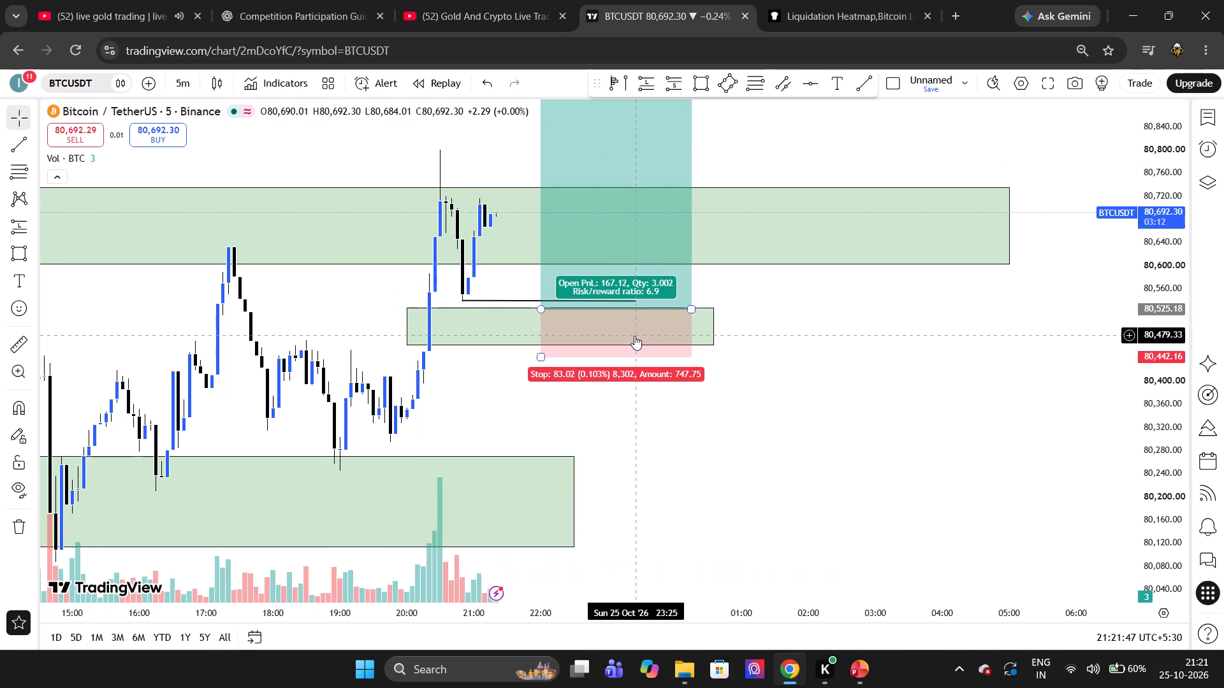
left_click(634, 336)
left_click(761, 397)
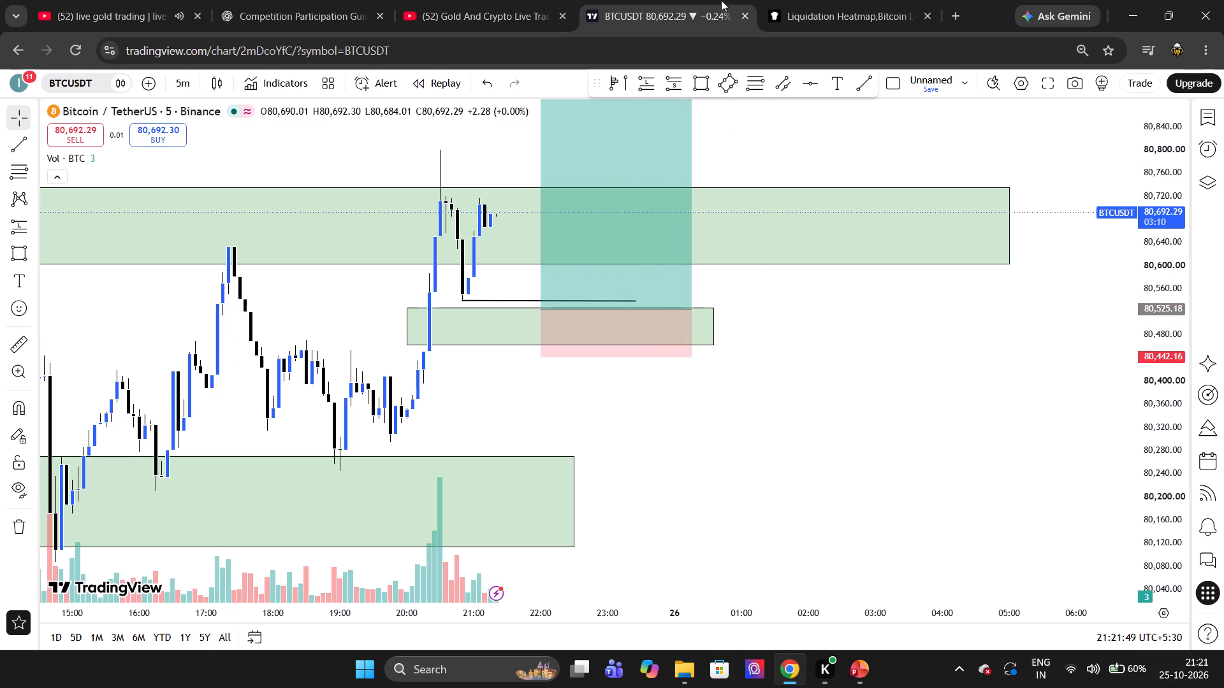
Move the live gold trading stream's browser tab next to the BTCUSDT chart tab.
left_click(492, 0)
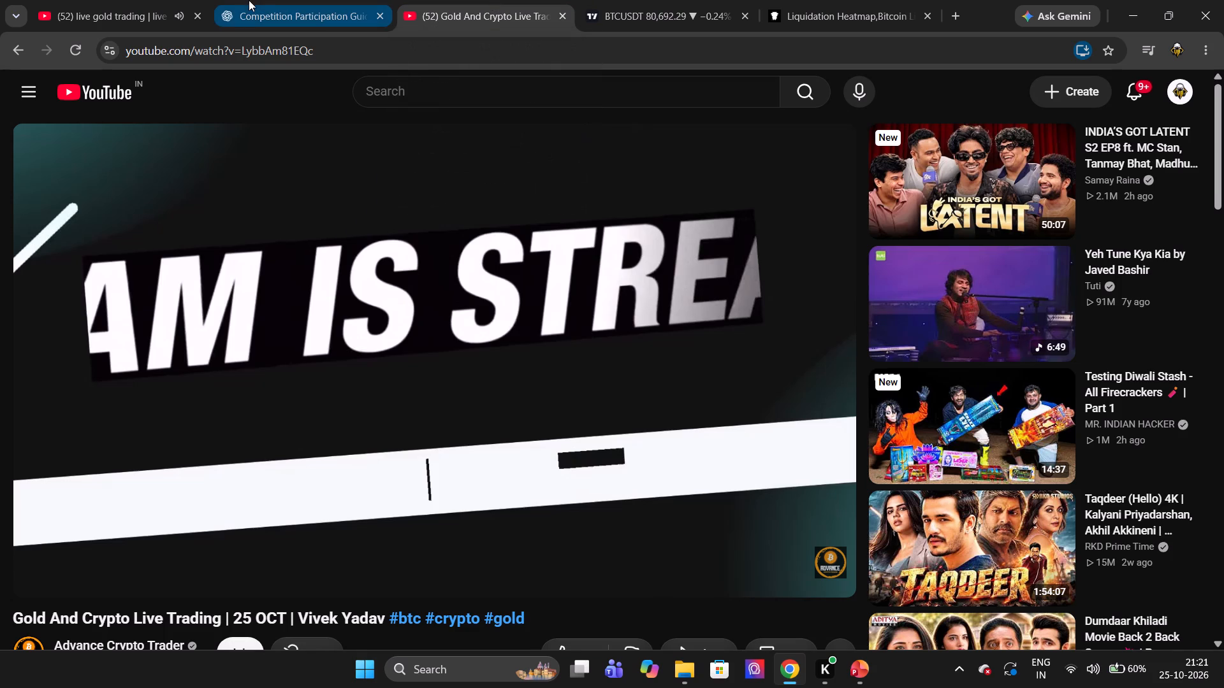
left_click(195, 0)
left_click_drag(195, 0, 489, 0)
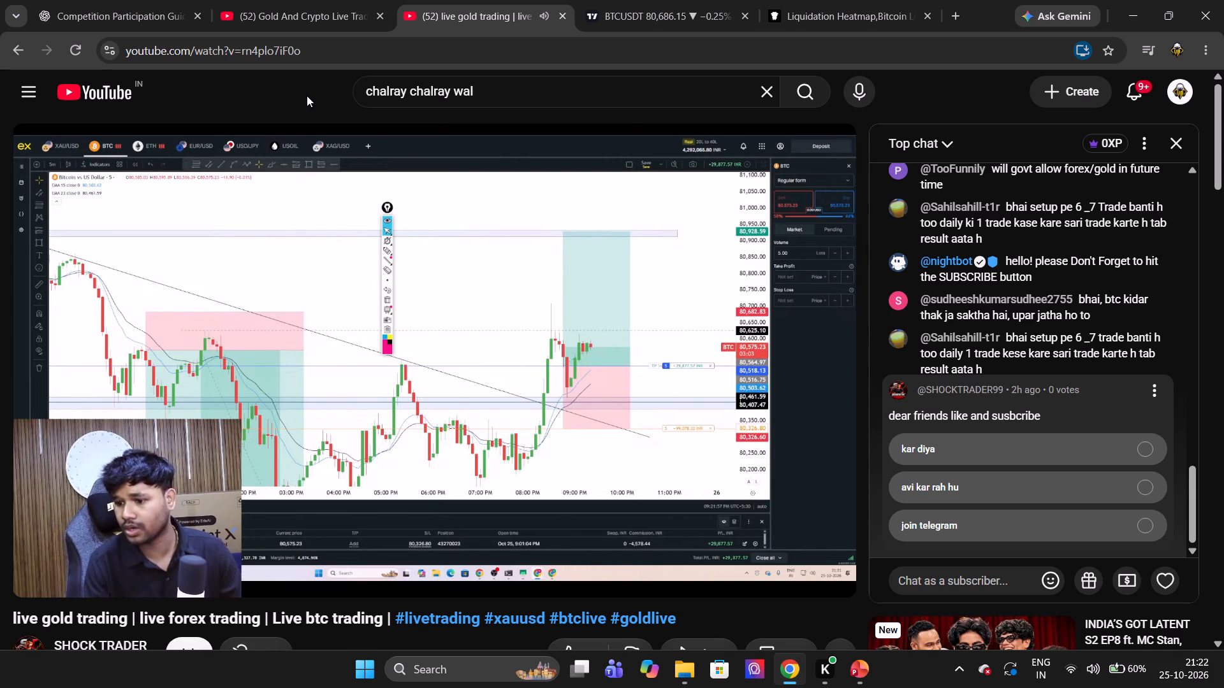
Watch the live BTC trading stream in full screen with its live chat closed.
key("f")
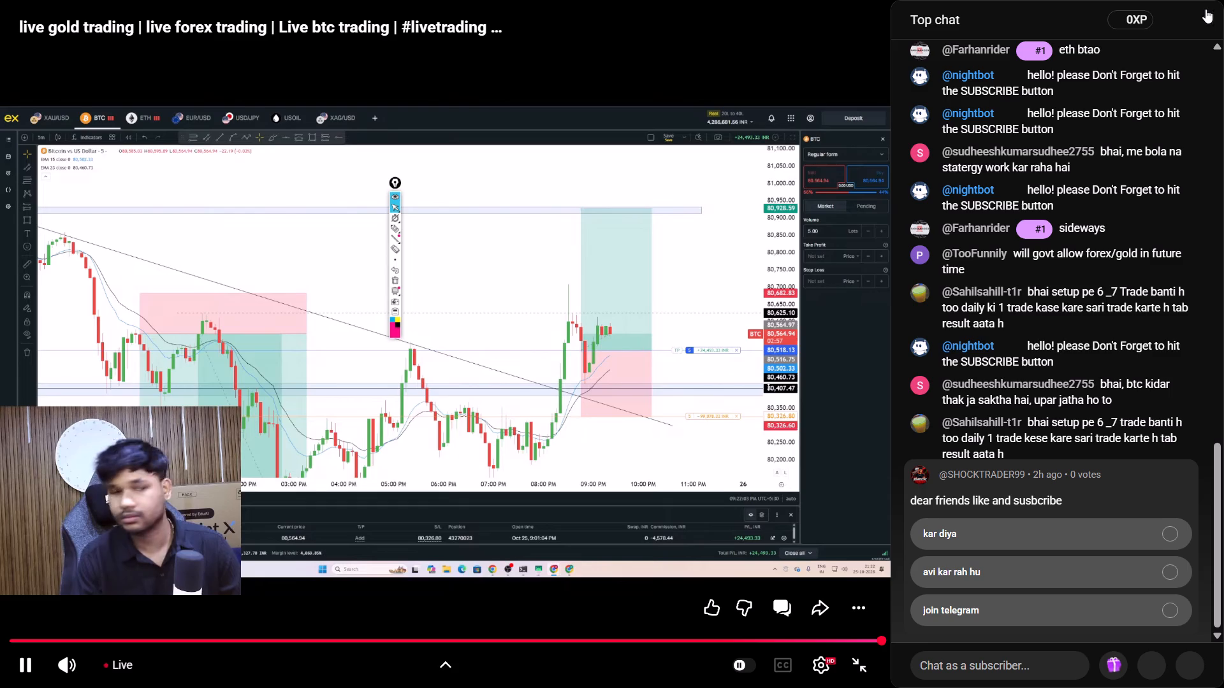
left_click(1208, 11)
left_click(892, 177)
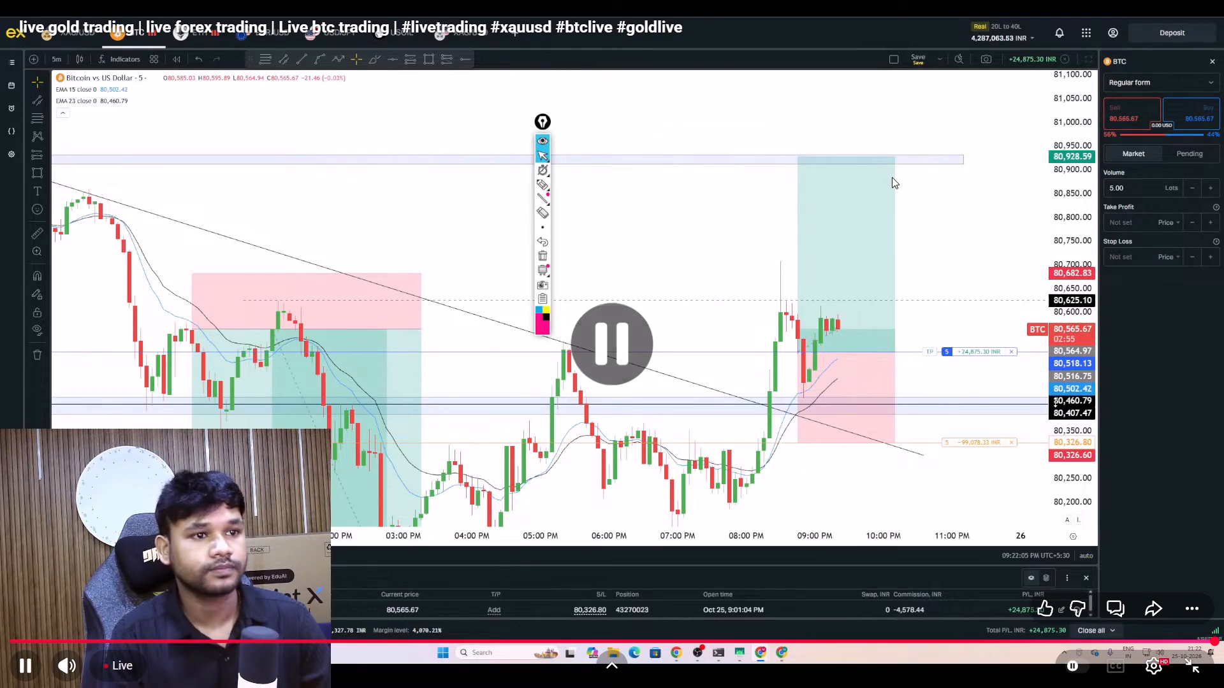
key("space")
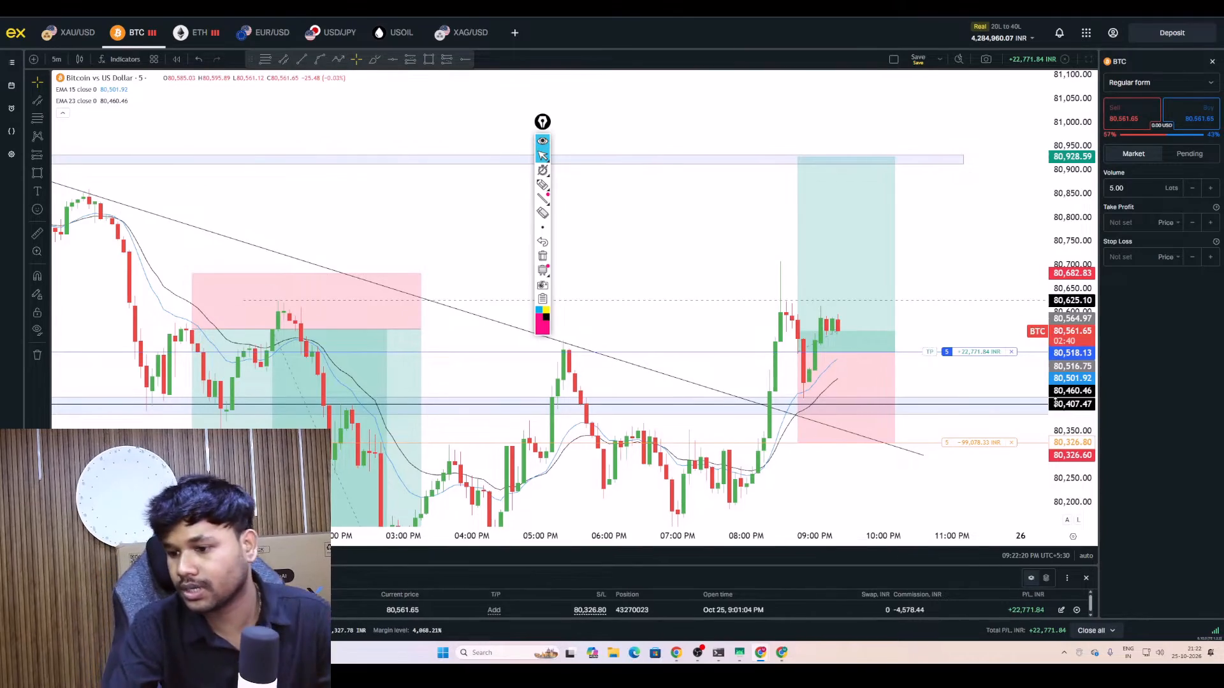
Leave the full-screen live BTC stream and return to the BTCUSDT chart.
key("Escape")
left_click(667, 0)
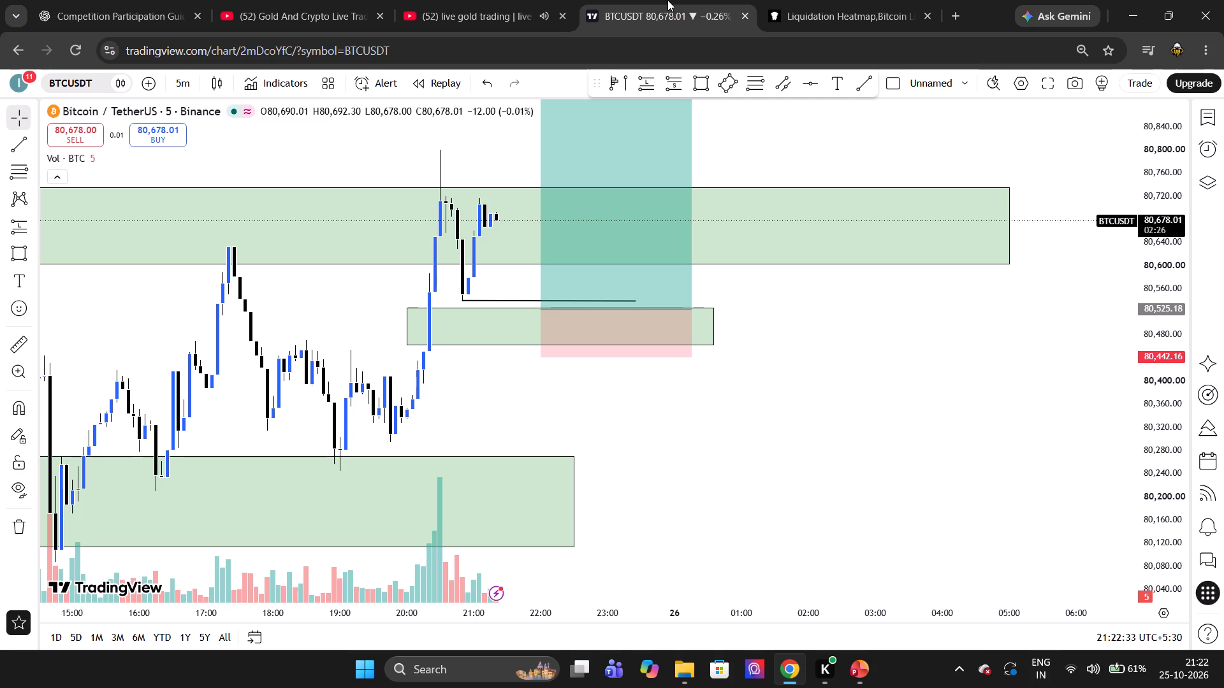
Brush a projected price path from the latest candle, dipping to about 80,500, rising to about 80,790, pulling back to about 80,730 and climbing above 81,098.50.
scroll(840, 313, "down", 1)
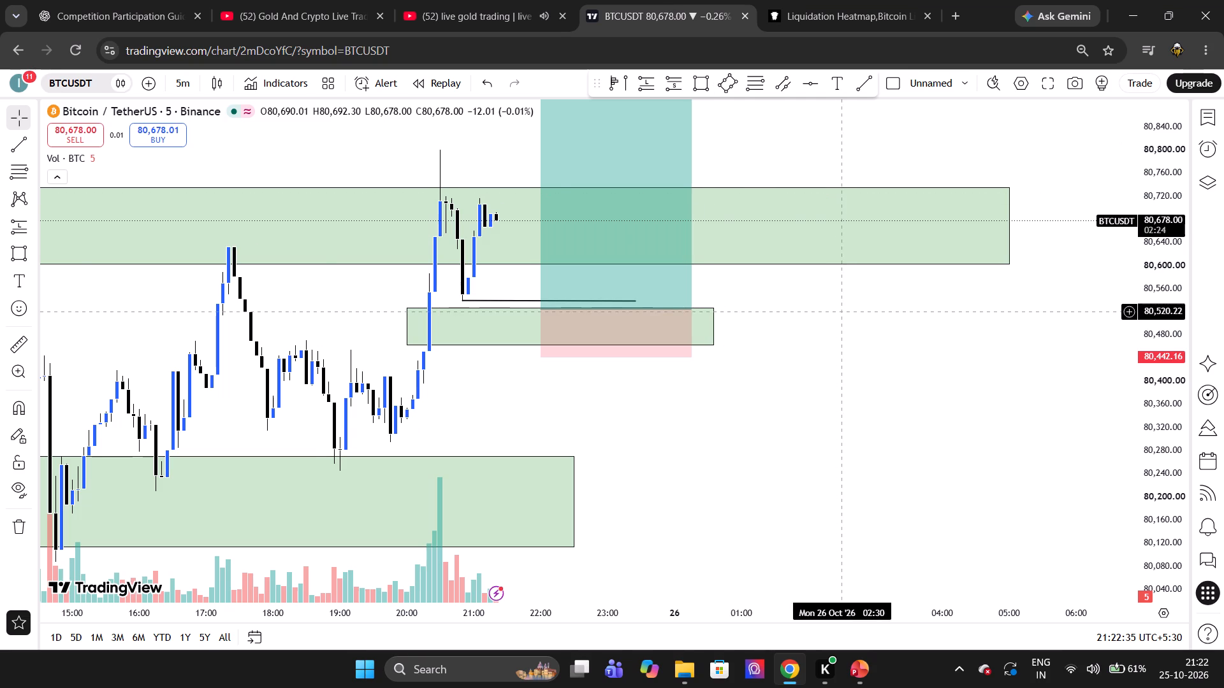
scroll(840, 313, "down", 2)
scroll(840, 313, "up", 1)
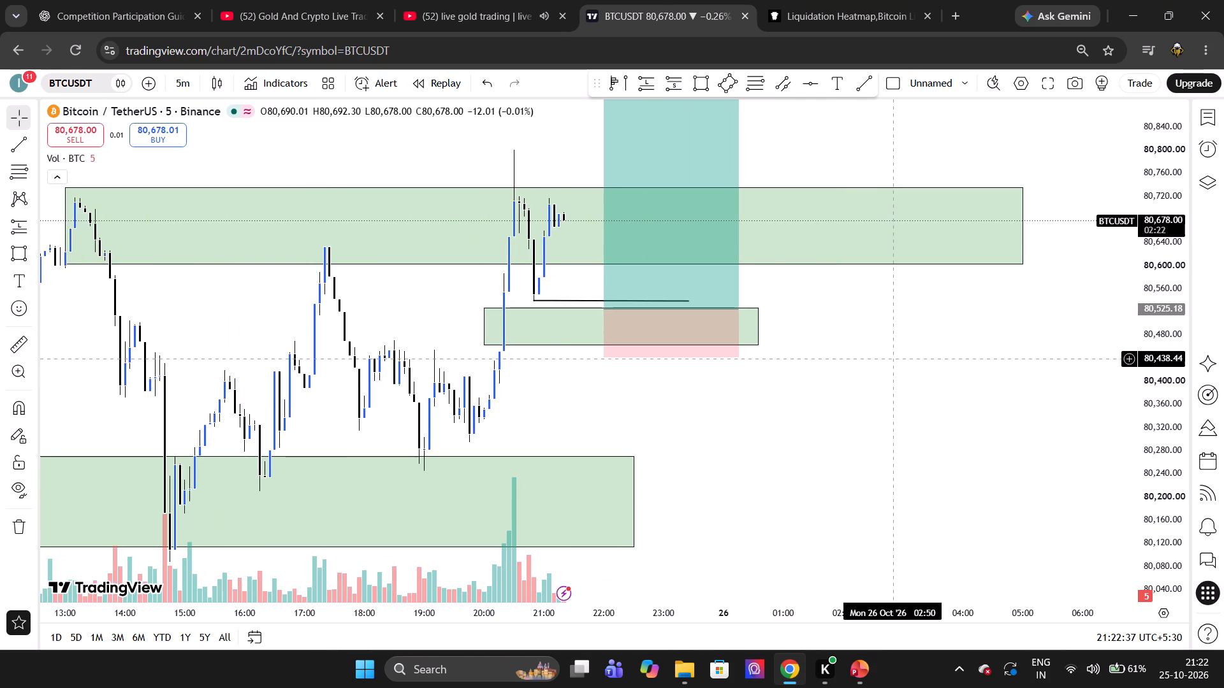
scroll(896, 360, "down", 2)
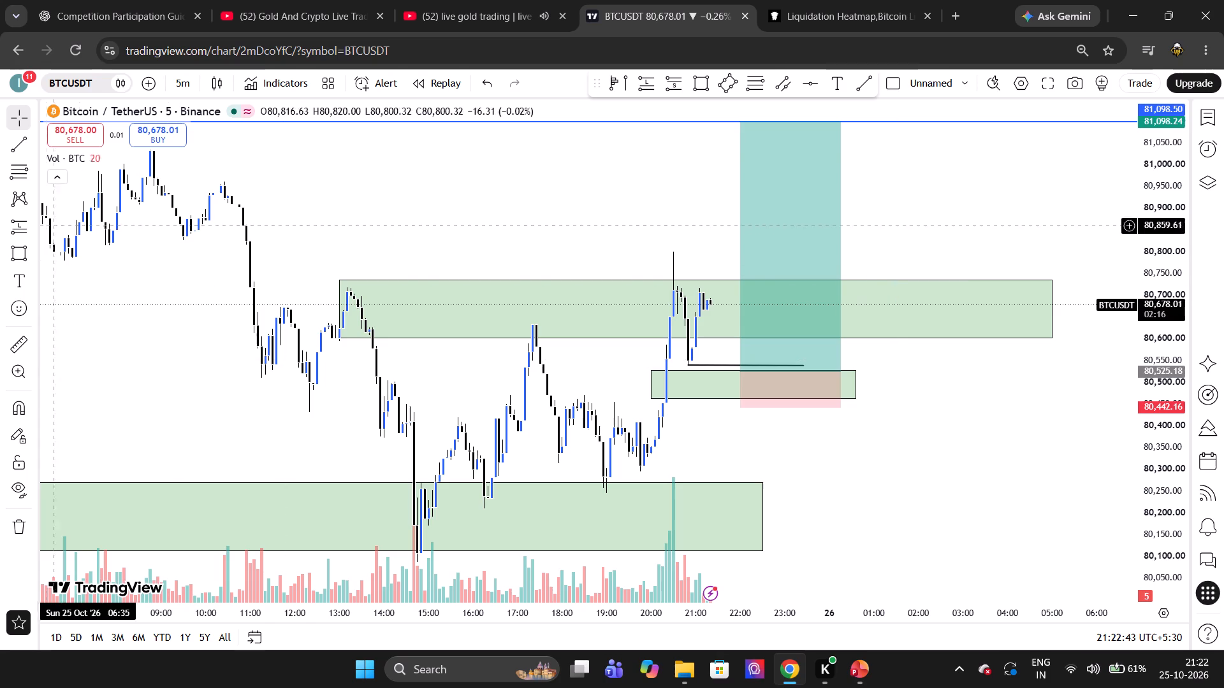
left_click(36, 252)
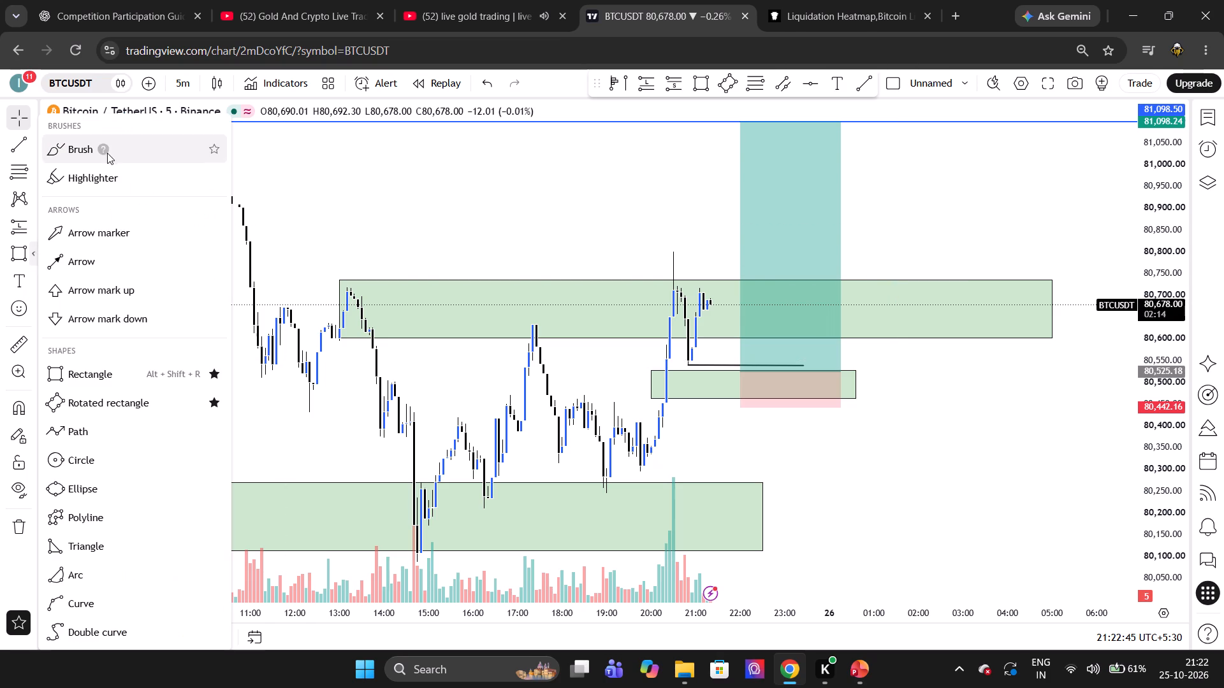
left_click(108, 151)
left_click(126, 151)
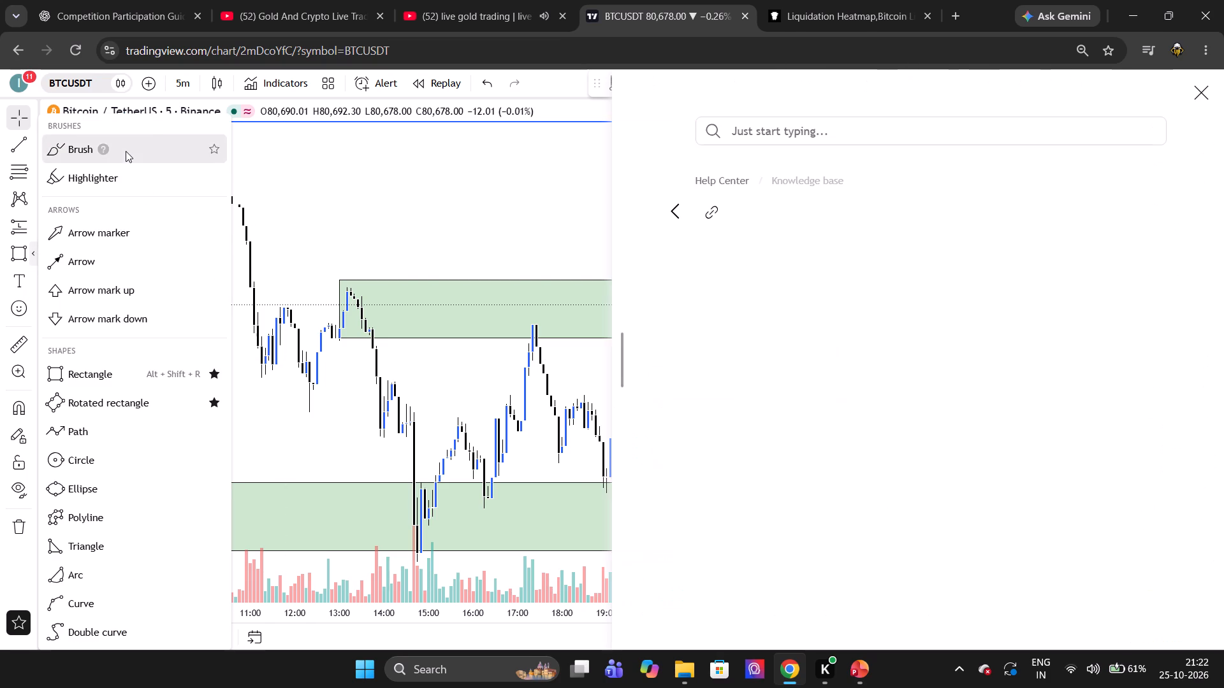
left_click_drag(1201, 92, 1194, 88)
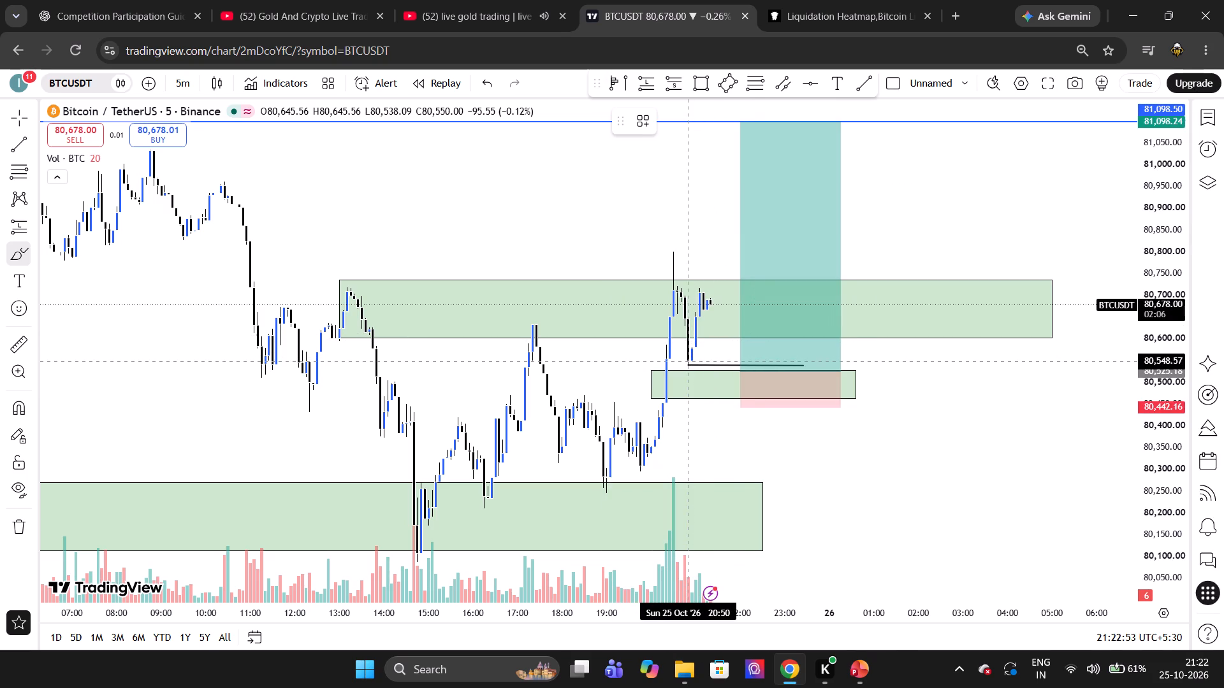
left_click_drag(706, 294, 723, 339)
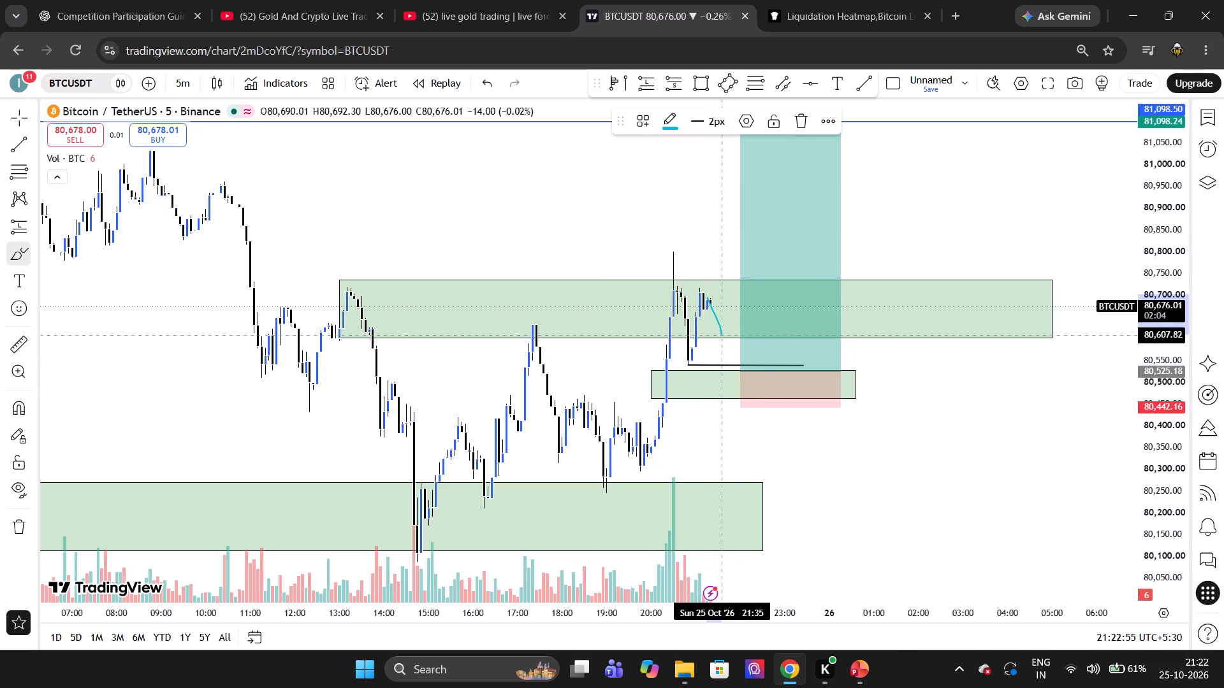
left_click_drag(723, 339, 738, 384)
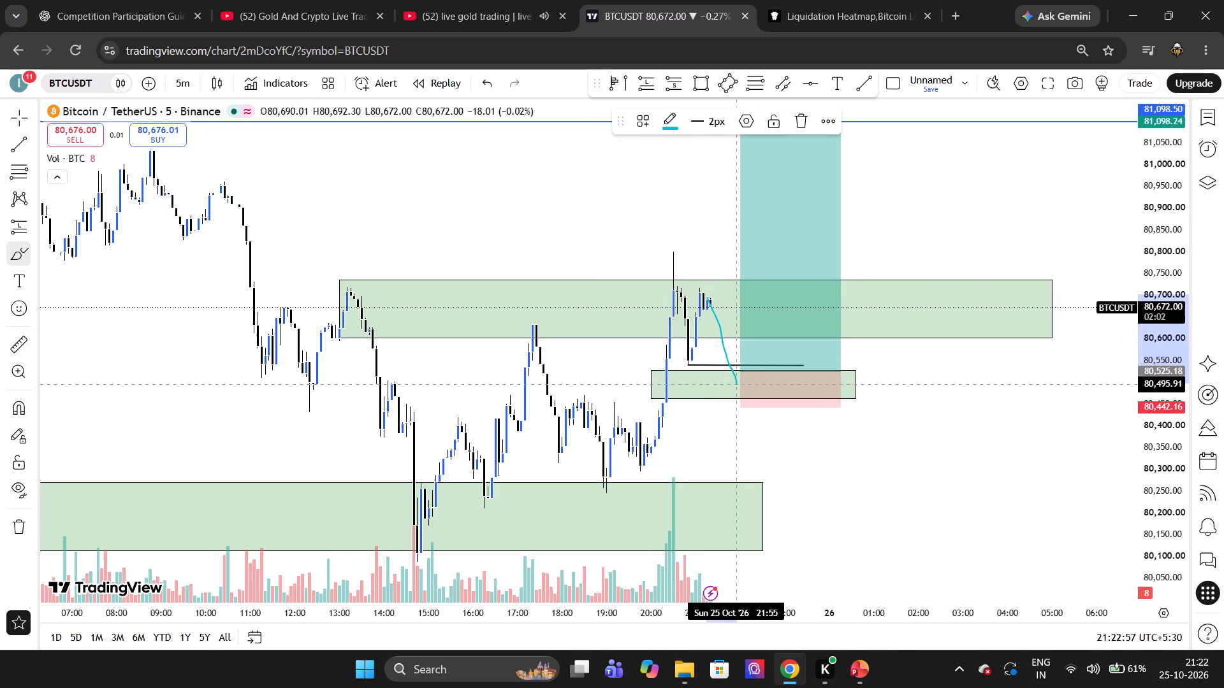
left_click_drag(738, 384, 782, 252)
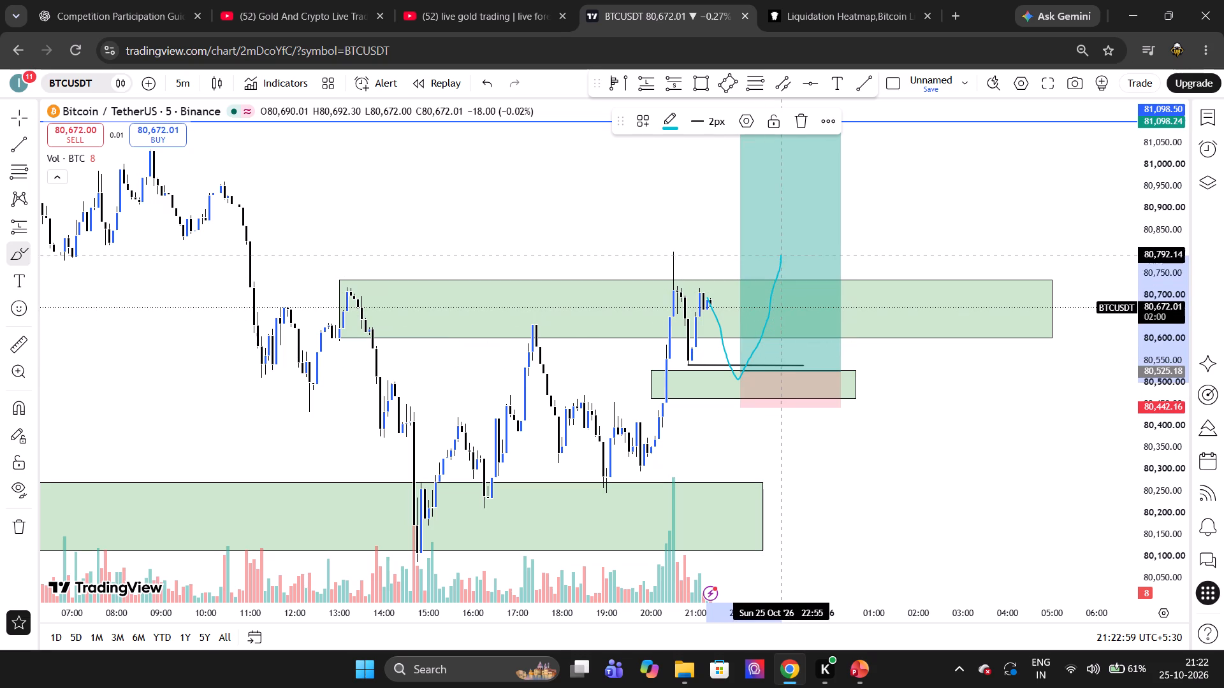
left_click_drag(782, 252, 854, 77)
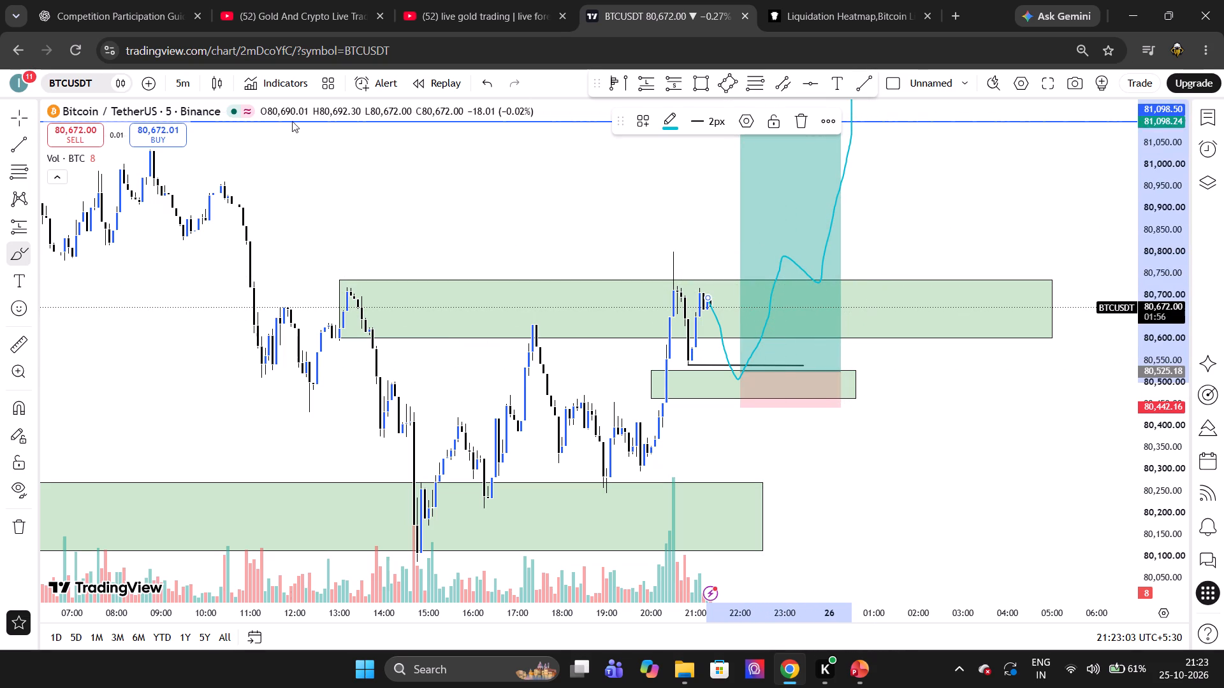
left_click(5, 113)
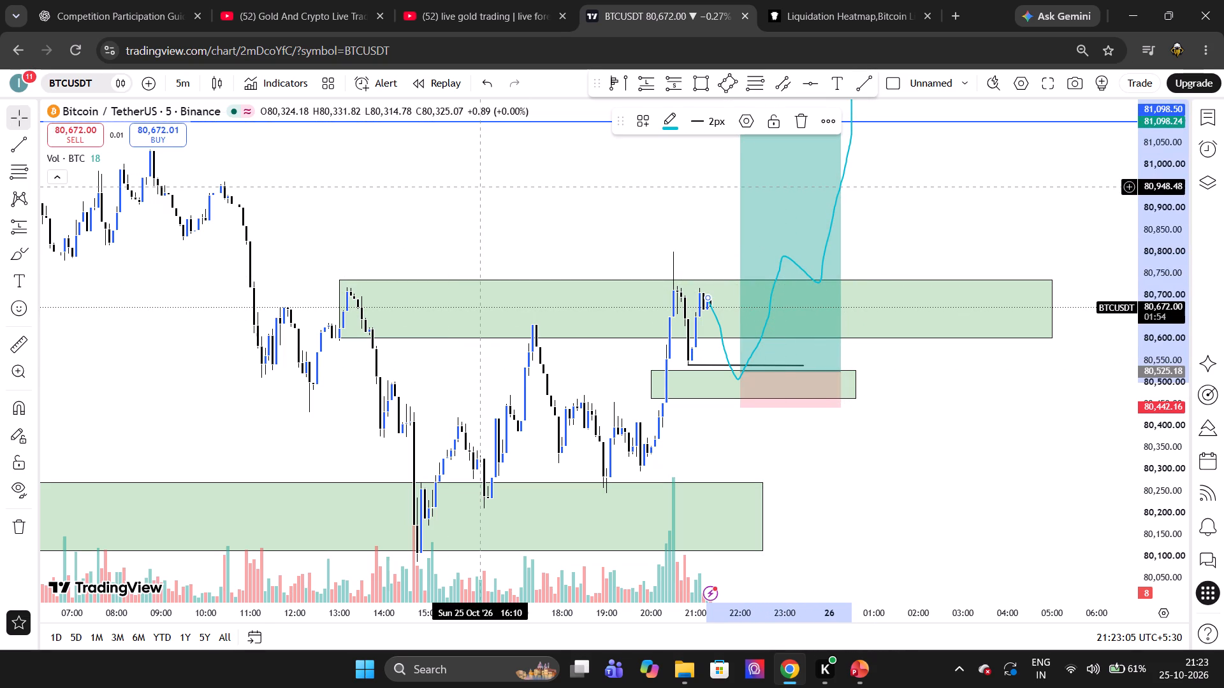
left_click(481, 187)
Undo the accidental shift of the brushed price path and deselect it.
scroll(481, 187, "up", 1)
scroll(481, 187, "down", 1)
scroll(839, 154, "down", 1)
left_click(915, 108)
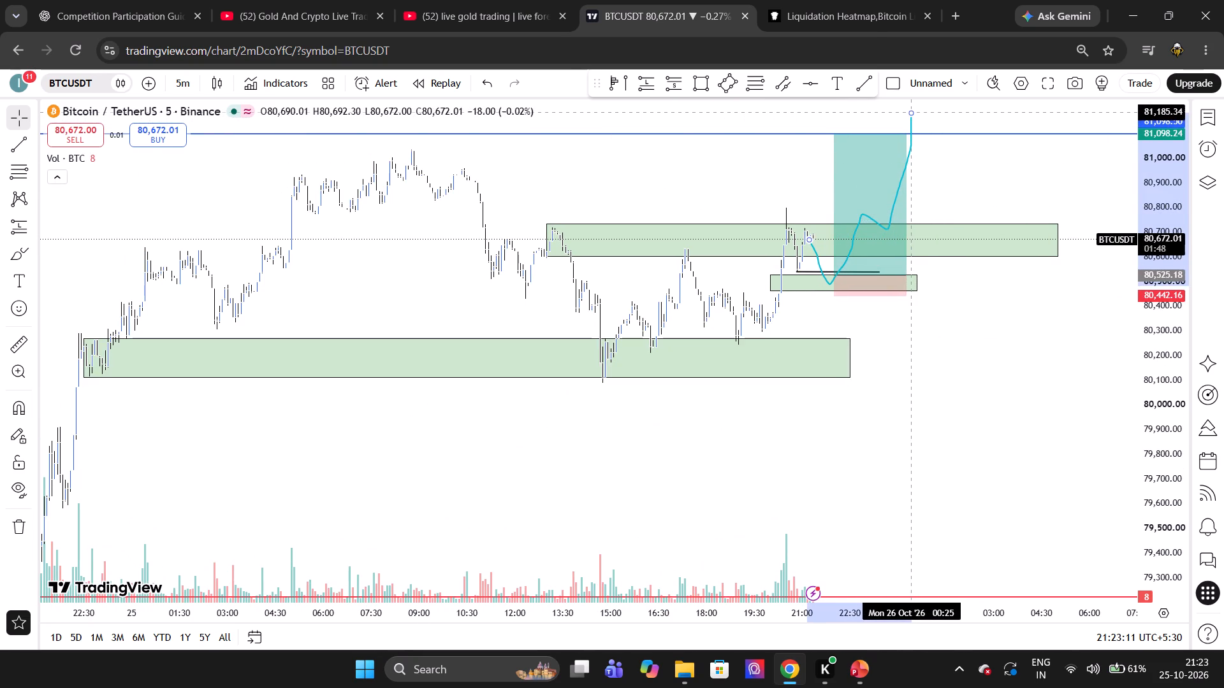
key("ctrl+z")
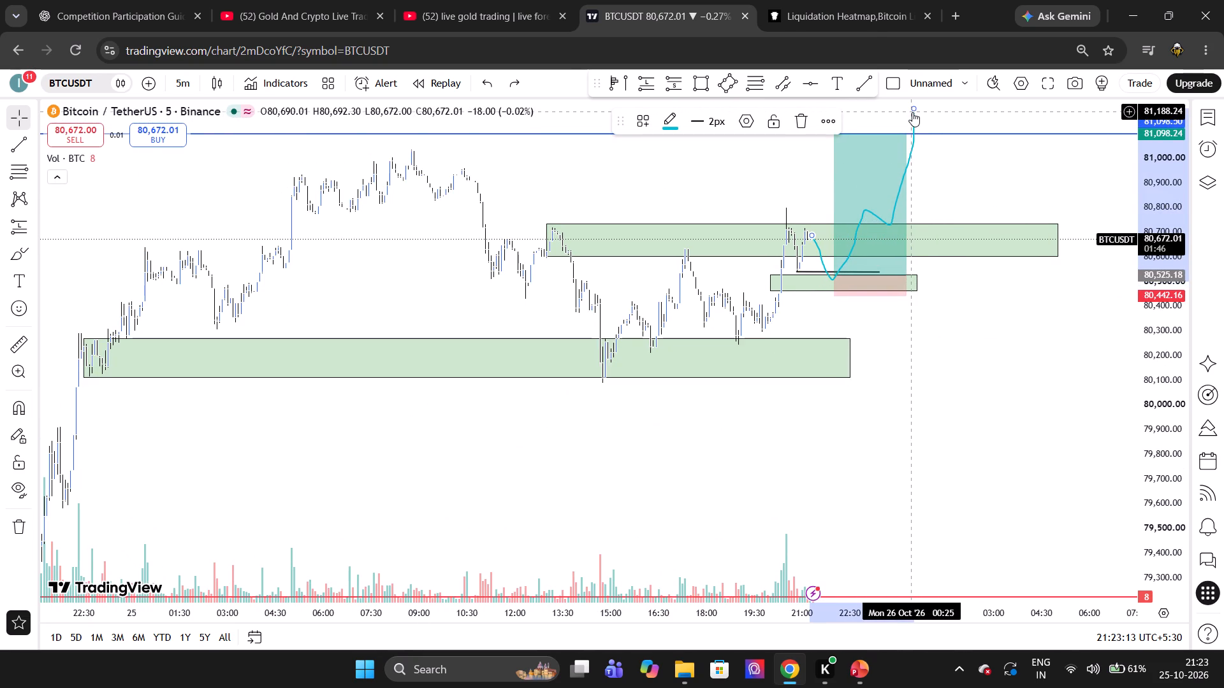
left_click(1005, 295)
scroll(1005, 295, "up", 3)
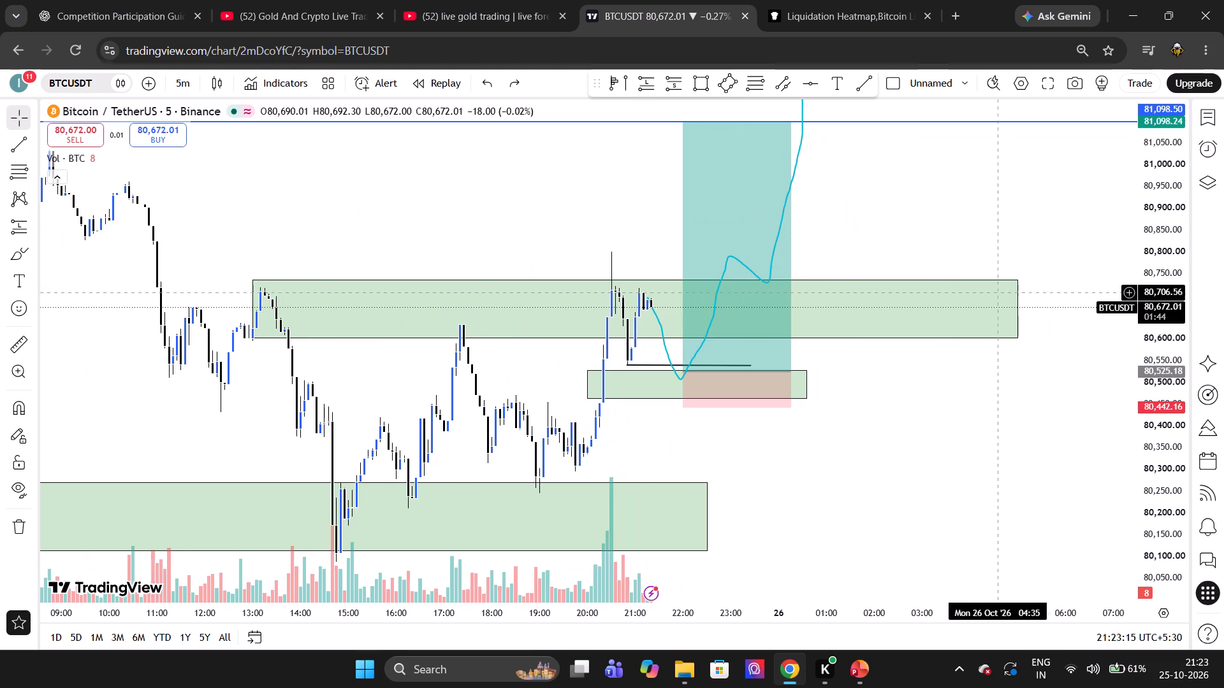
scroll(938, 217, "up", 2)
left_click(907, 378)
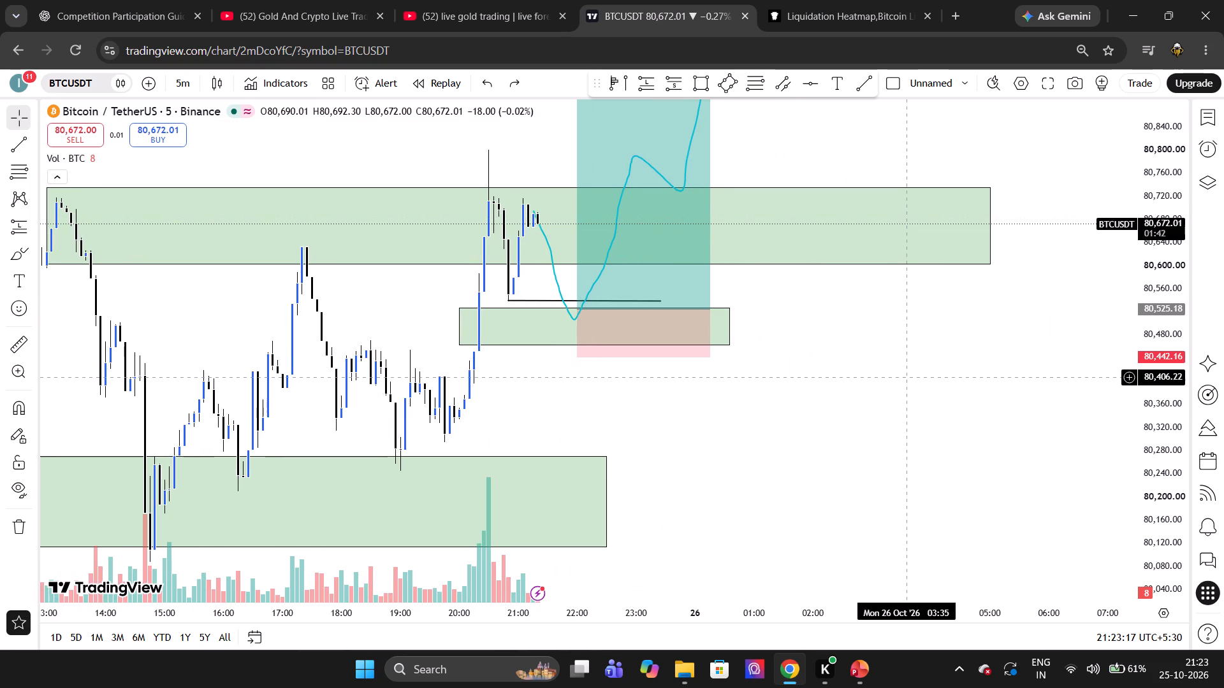
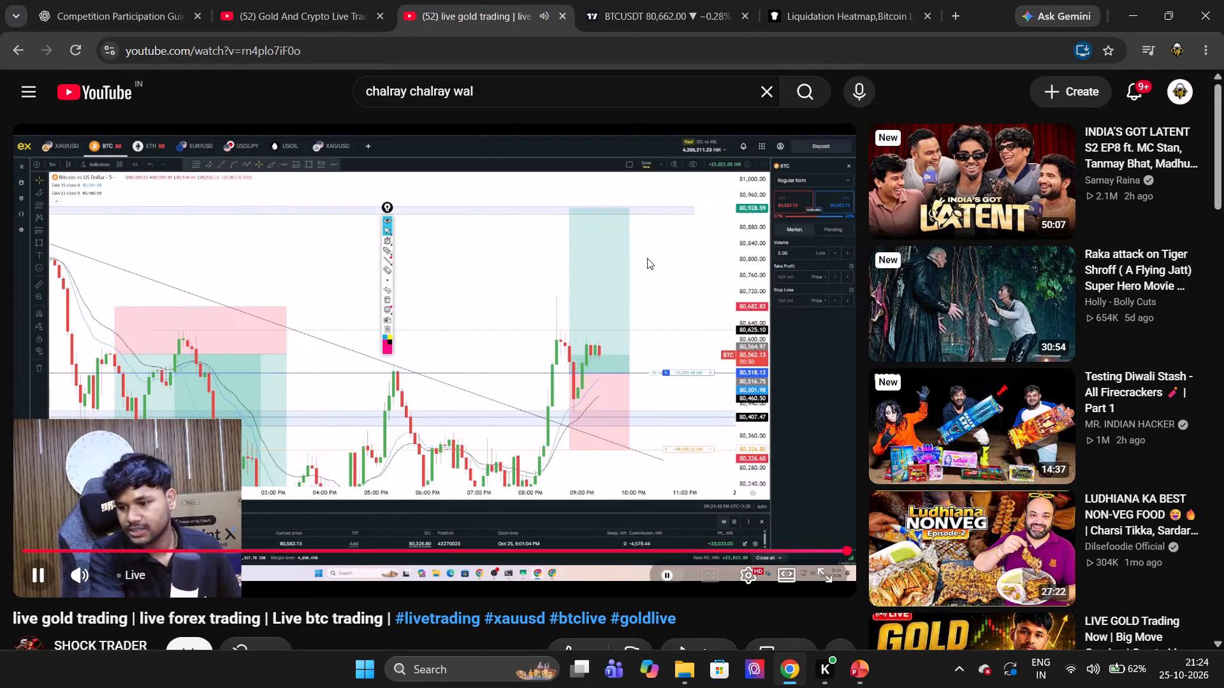
Open the live chat of the SHOCK TRADER gold and BTC trading stream.
scroll(322, 552, "down", 2)
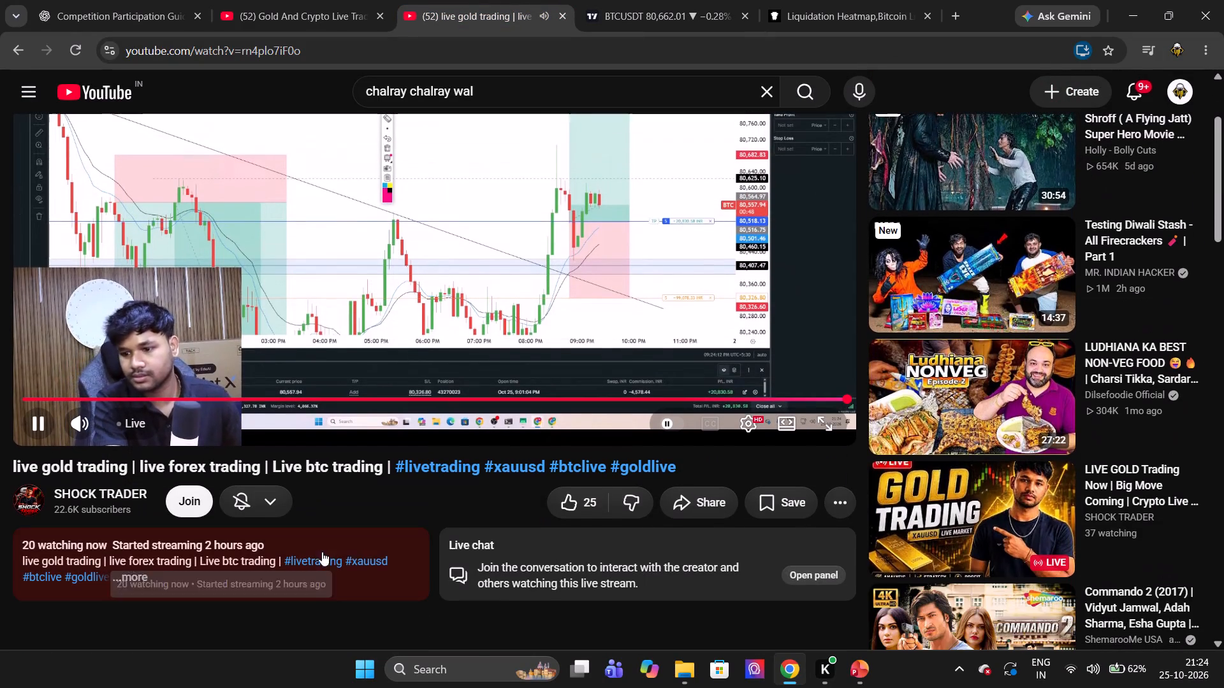
left_click(738, 567)
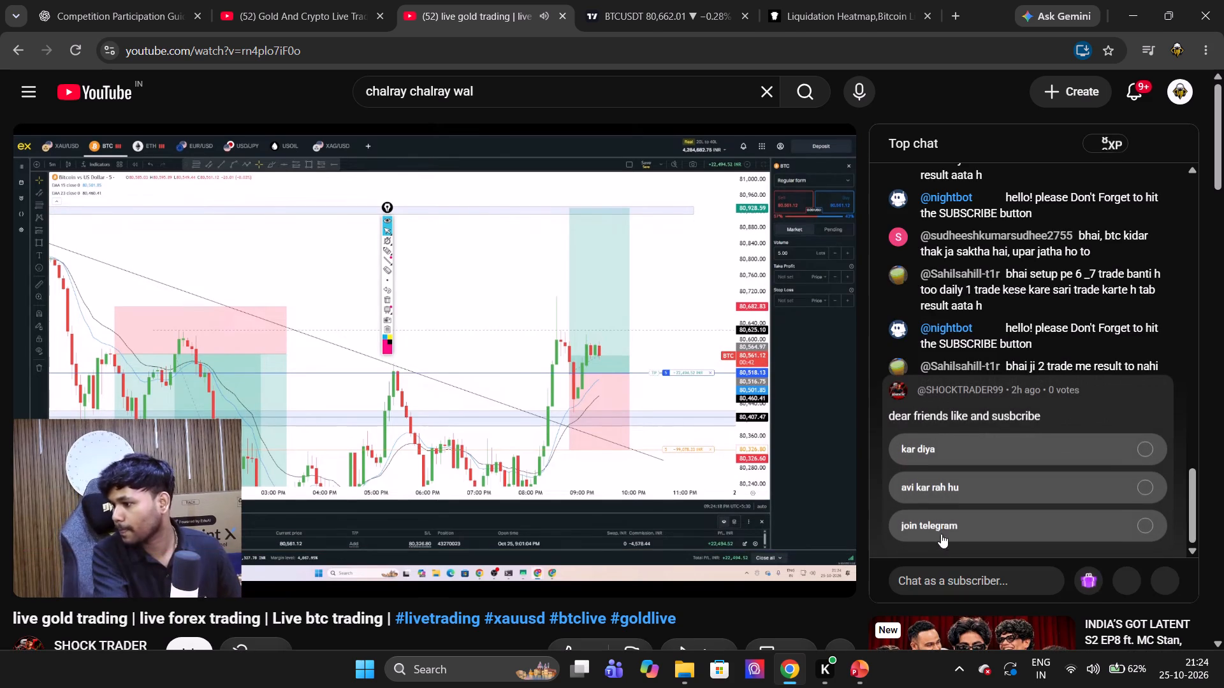
Start a live chat message with the words "bhai is trade m".
left_click(945, 575)
type("bhai is trade ,\\n")
key("BackSpace")
key("BackSpace")
key("BackSpace")
key("BackSpace")
key("space")
type("m")
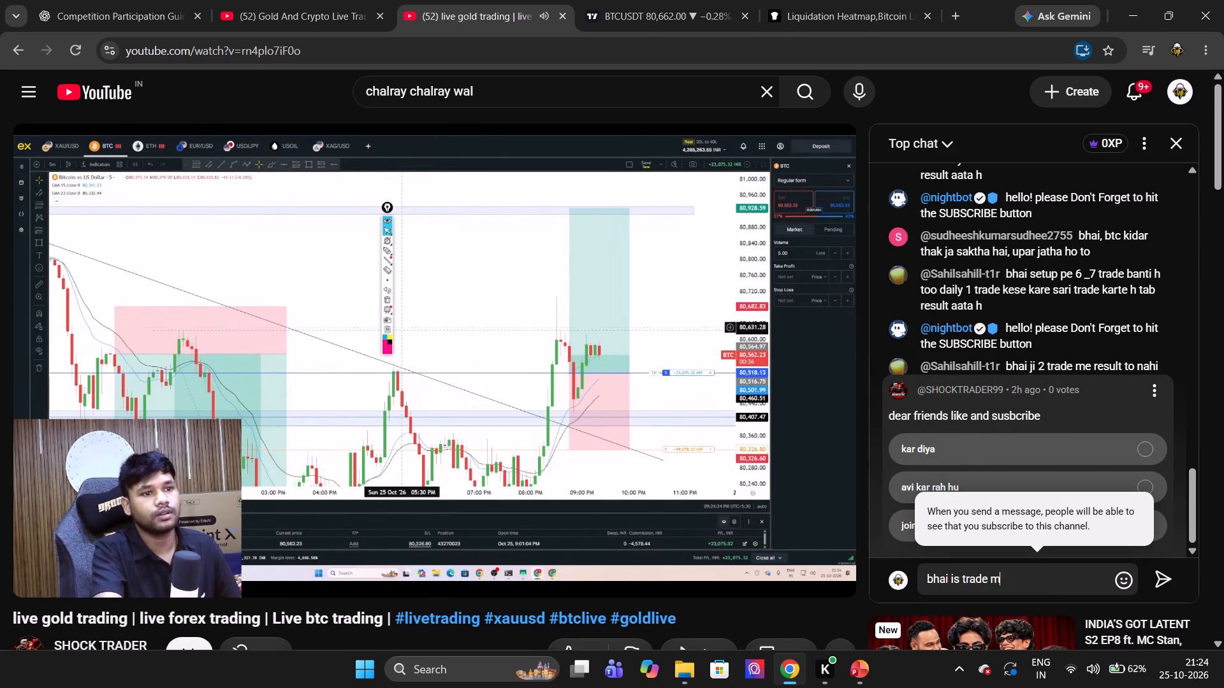
key("space")
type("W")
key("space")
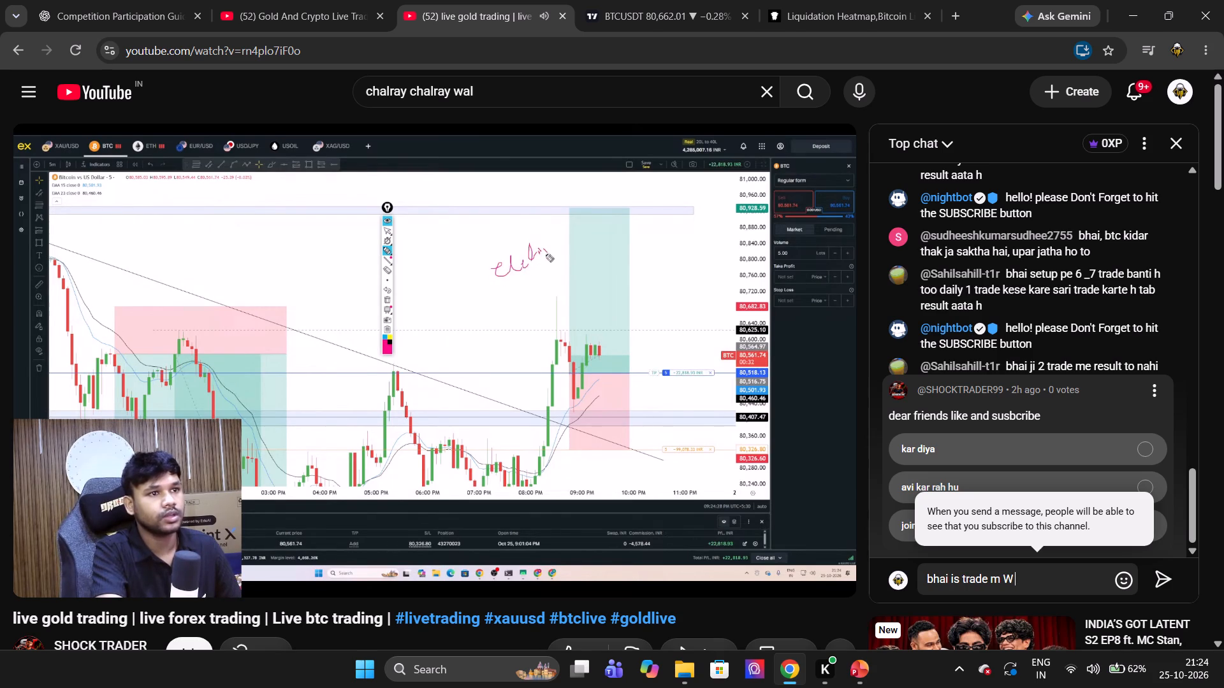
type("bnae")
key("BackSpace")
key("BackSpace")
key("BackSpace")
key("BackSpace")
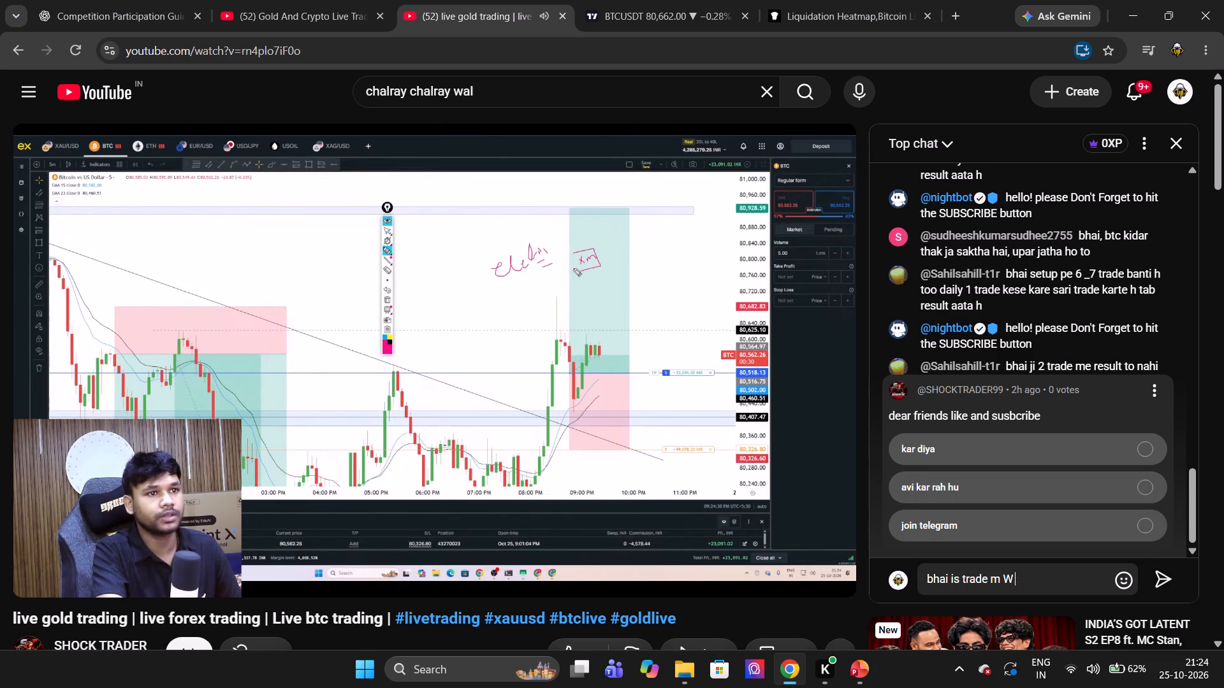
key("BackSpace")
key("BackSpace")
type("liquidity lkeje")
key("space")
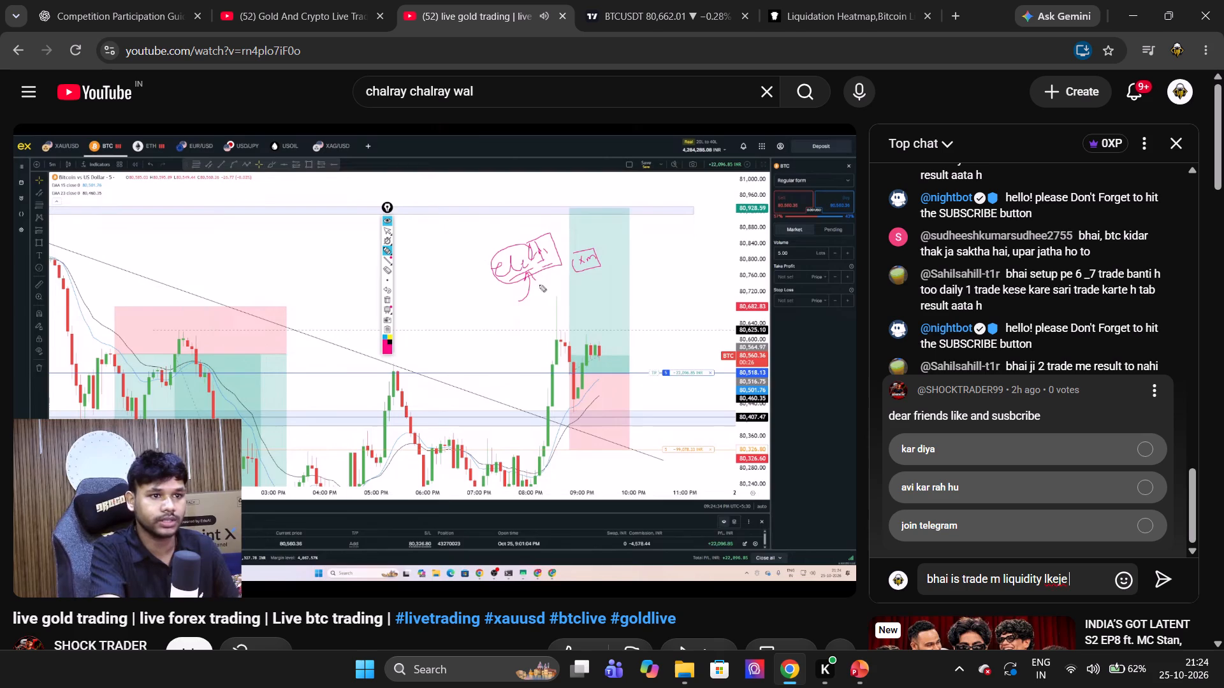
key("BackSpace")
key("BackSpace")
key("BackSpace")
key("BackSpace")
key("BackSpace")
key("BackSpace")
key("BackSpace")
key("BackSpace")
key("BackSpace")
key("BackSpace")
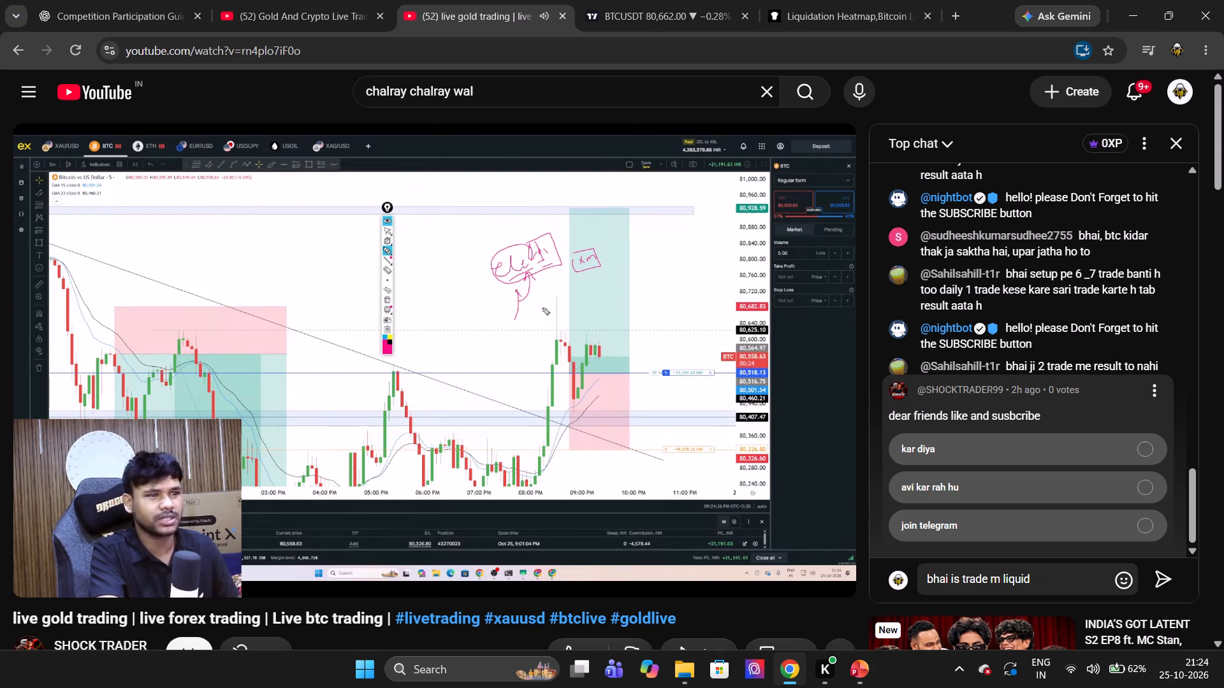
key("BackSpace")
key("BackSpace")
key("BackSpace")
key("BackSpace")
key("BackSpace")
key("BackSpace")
Continue the chat message with "current low ki liquidity".
type("current low")
key("space")
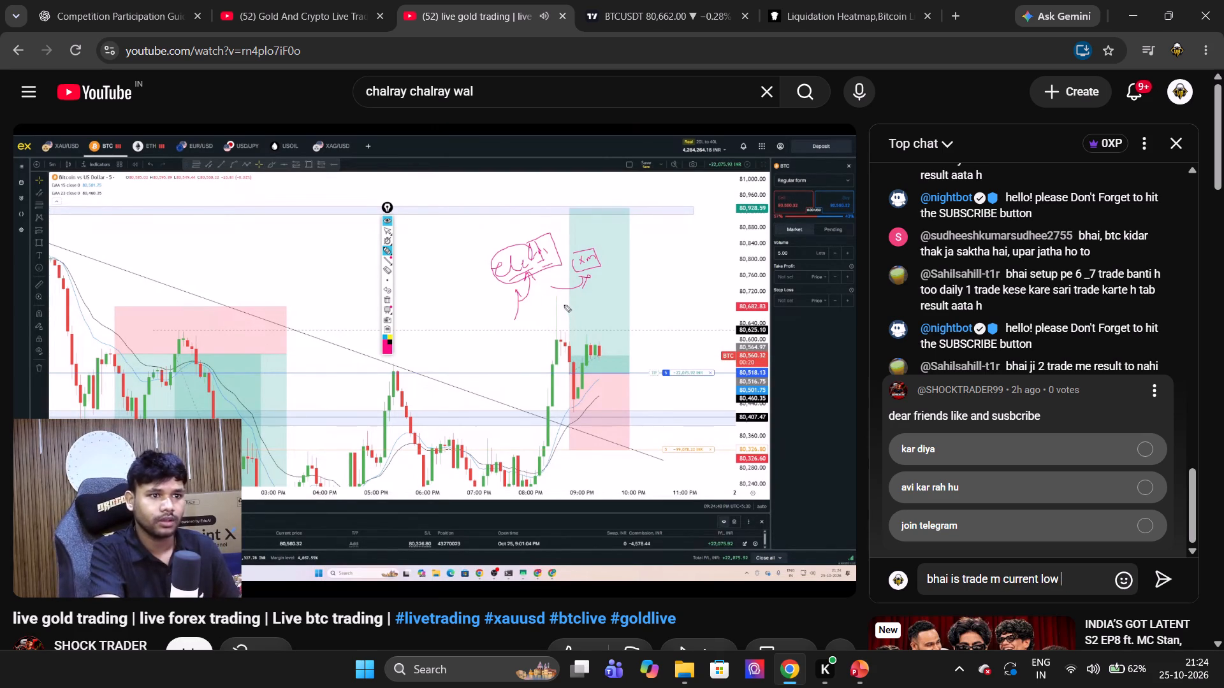
key("BackSpace")
key("BackSpace")
key("BackSpace")
key("BackSpace")
key("BackSpace")
key("BackSpace")
key("BackSpace")
type("ntlow")
key("space")
key("BackSpace")
key("BackSpace")
key("BackSpace")
key("BackSpace")
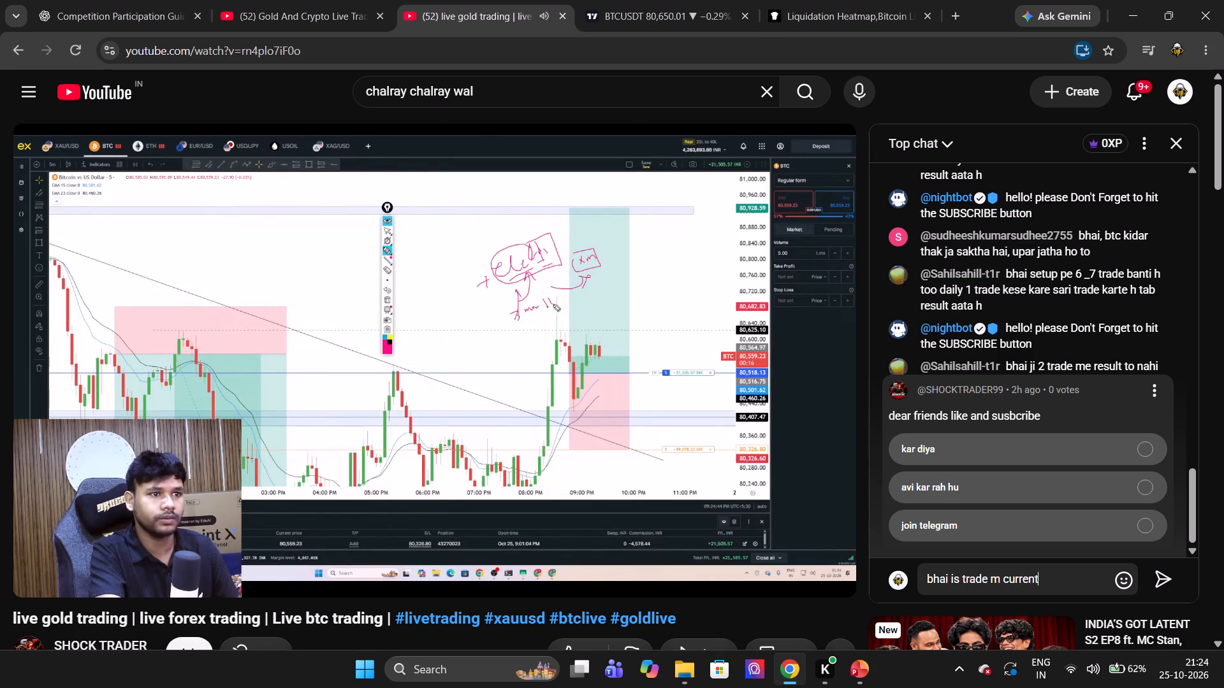
key("space")
type("low ki")
key("space")
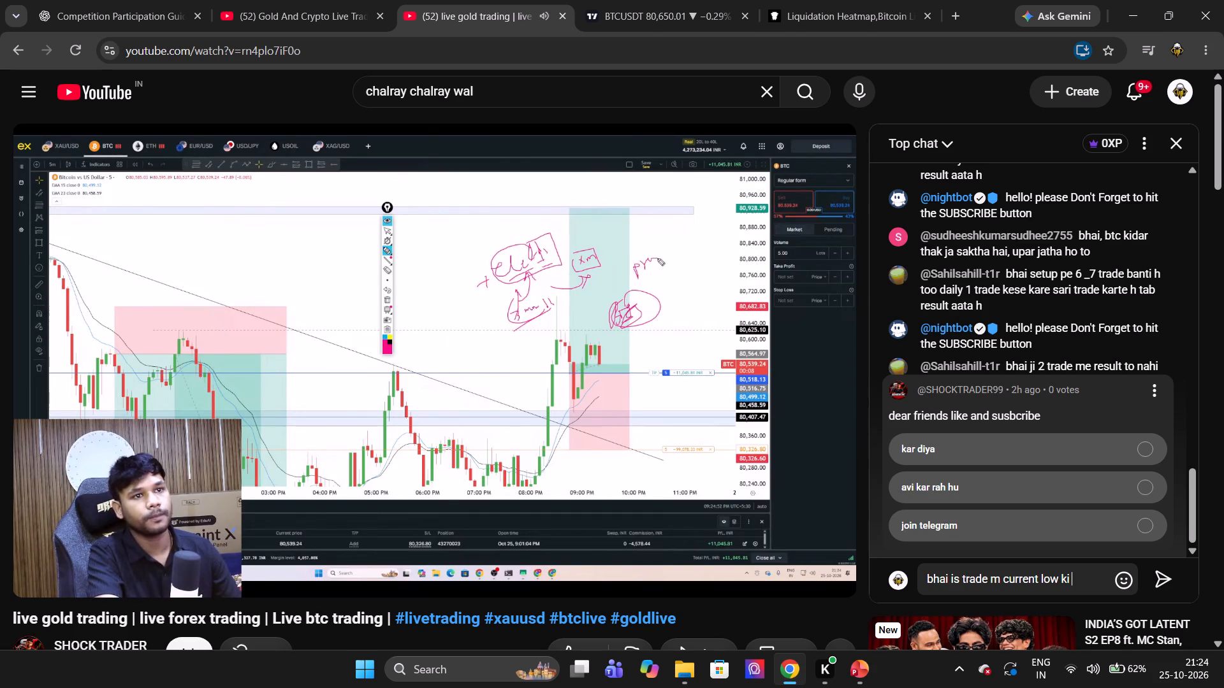
type("liquidity ke")
key("BackSpace")
key("BackSpace")
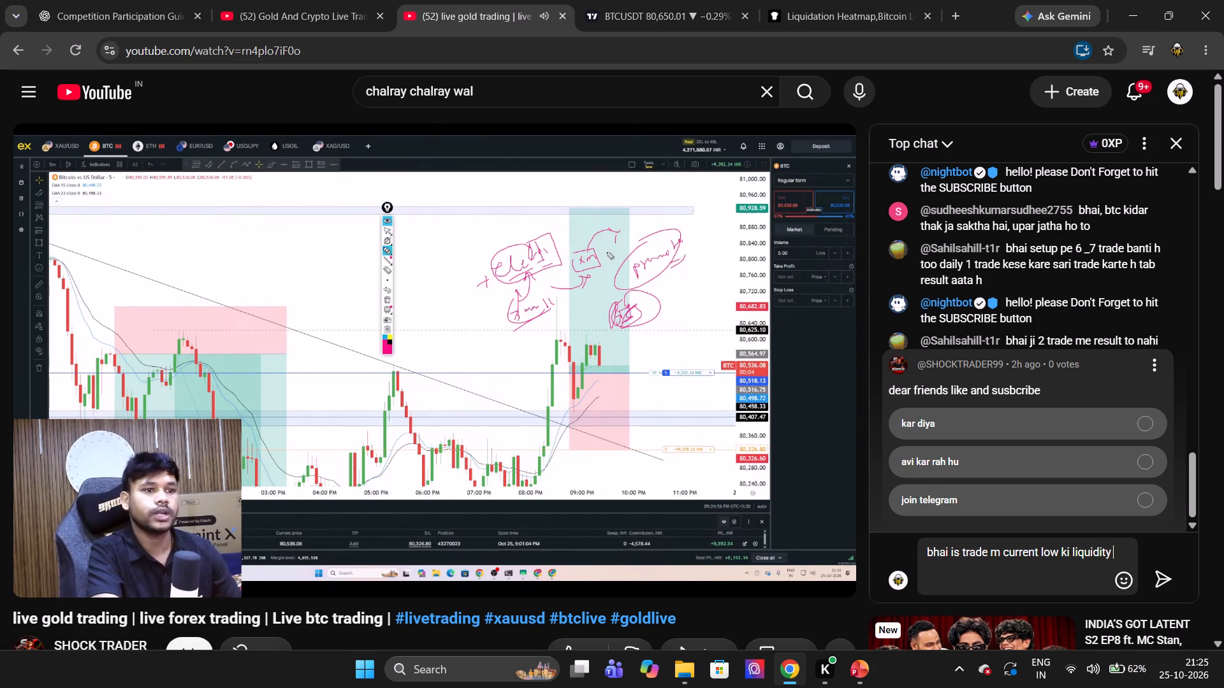
Finish the chat message with "and double bottom bnake upar ja skta hai na" and send it.
type("and")
key("space")
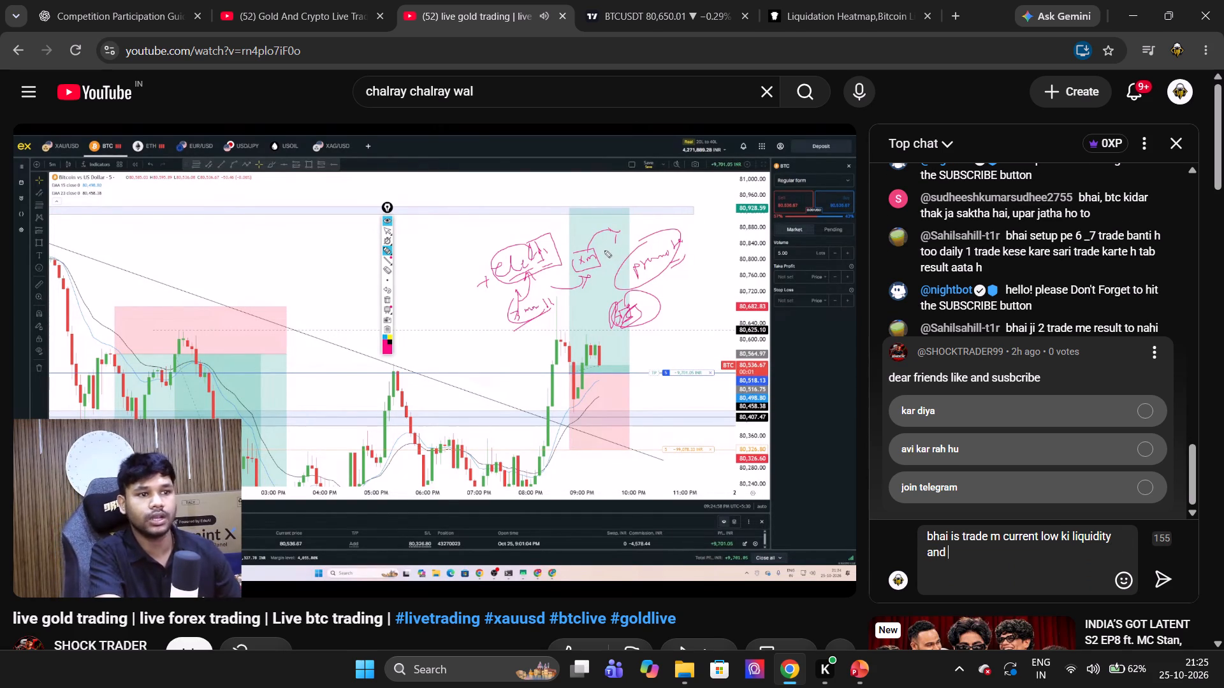
type("double")
key("space")
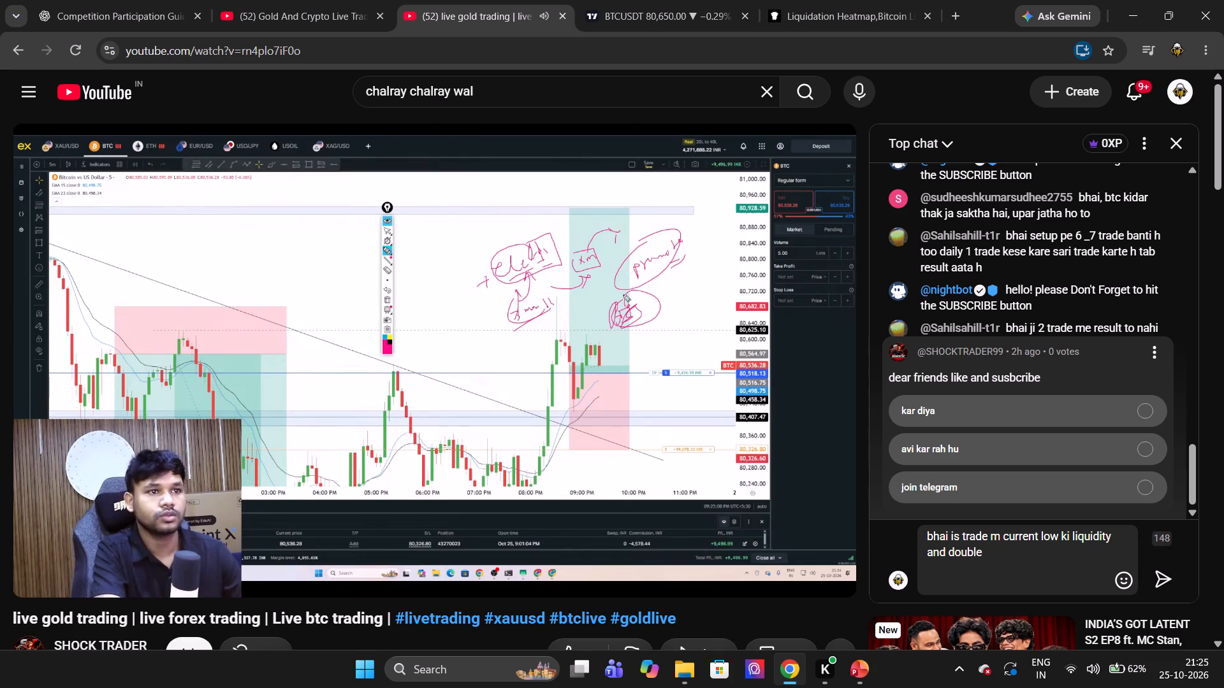
type("boto")
key("BackSpace")
type("tom bnak")
key("space")
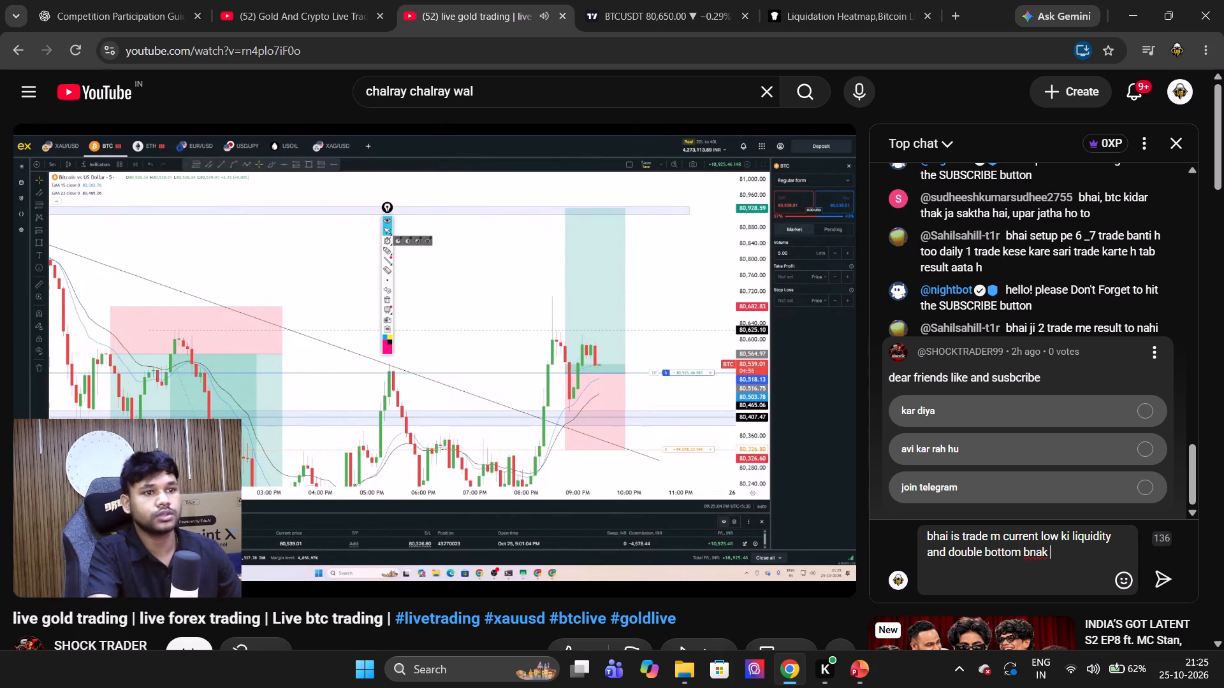
key("BackSpace")
key("BackSpace")
type("e")
key("space")
key("BackSpace")
key("BackSpace")
type("ke upar ja skta hai na")
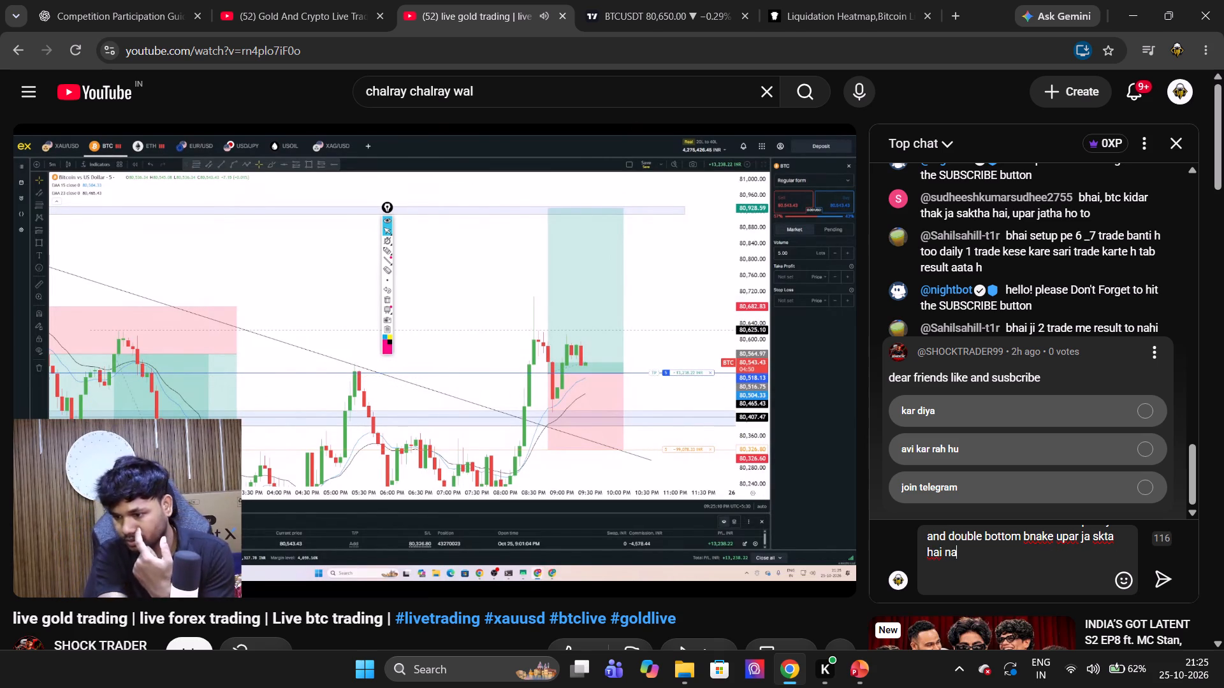
key("Return")
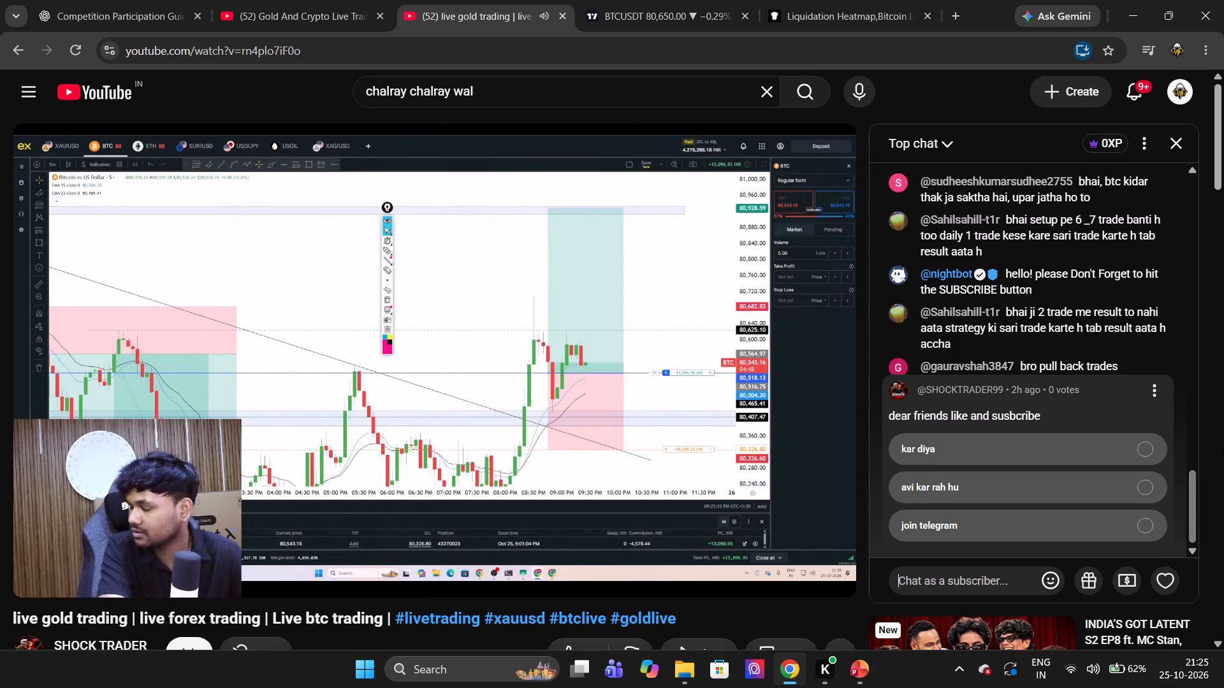
Close the pinned "dear friends like and susbcribe" poll covering the live chat messages.
left_click(1157, 383)
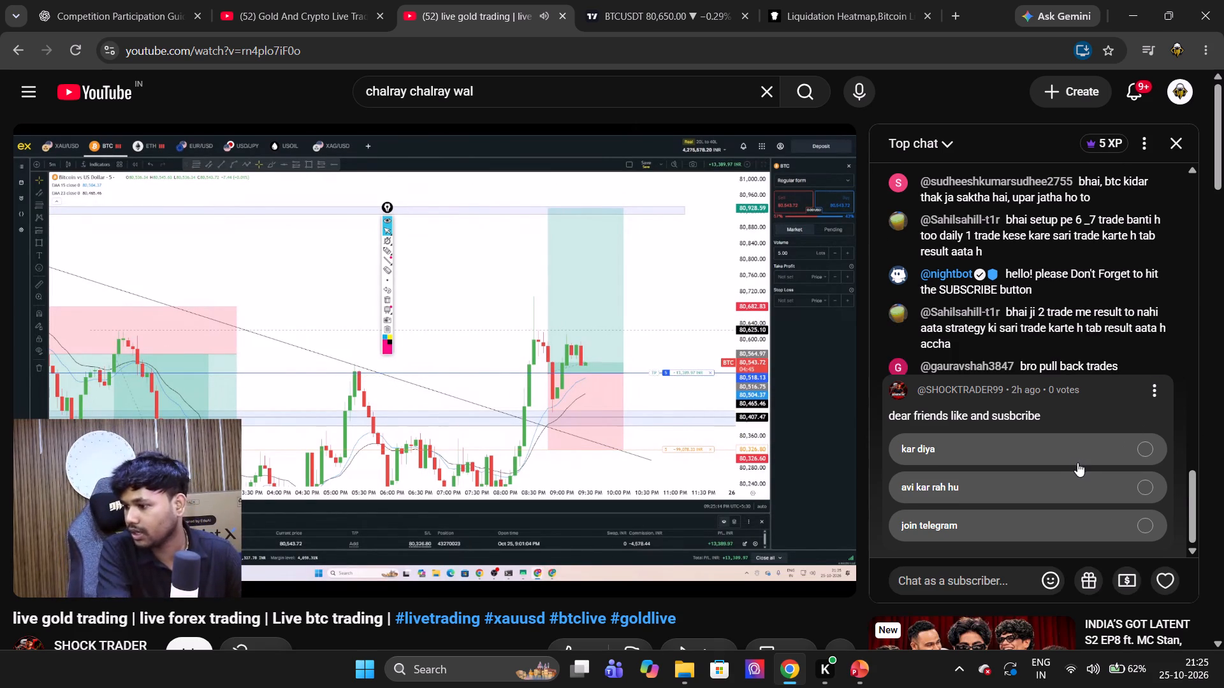
double_click(1163, 391)
left_click(1163, 391)
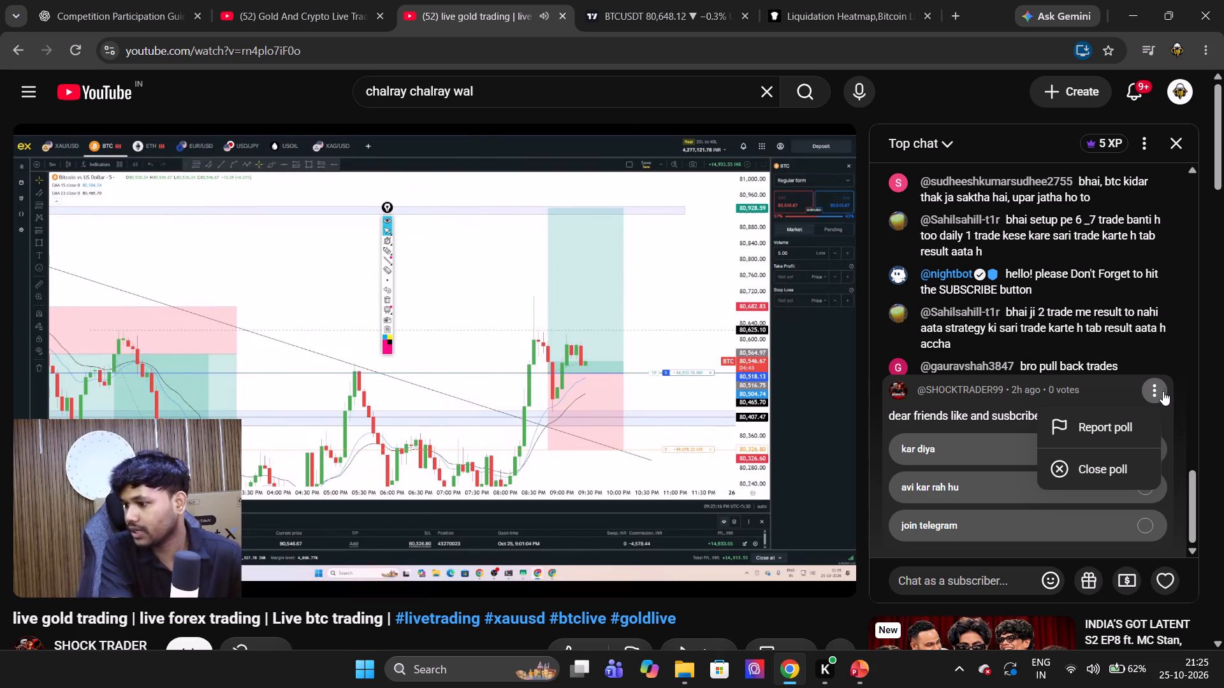
left_click(1113, 469)
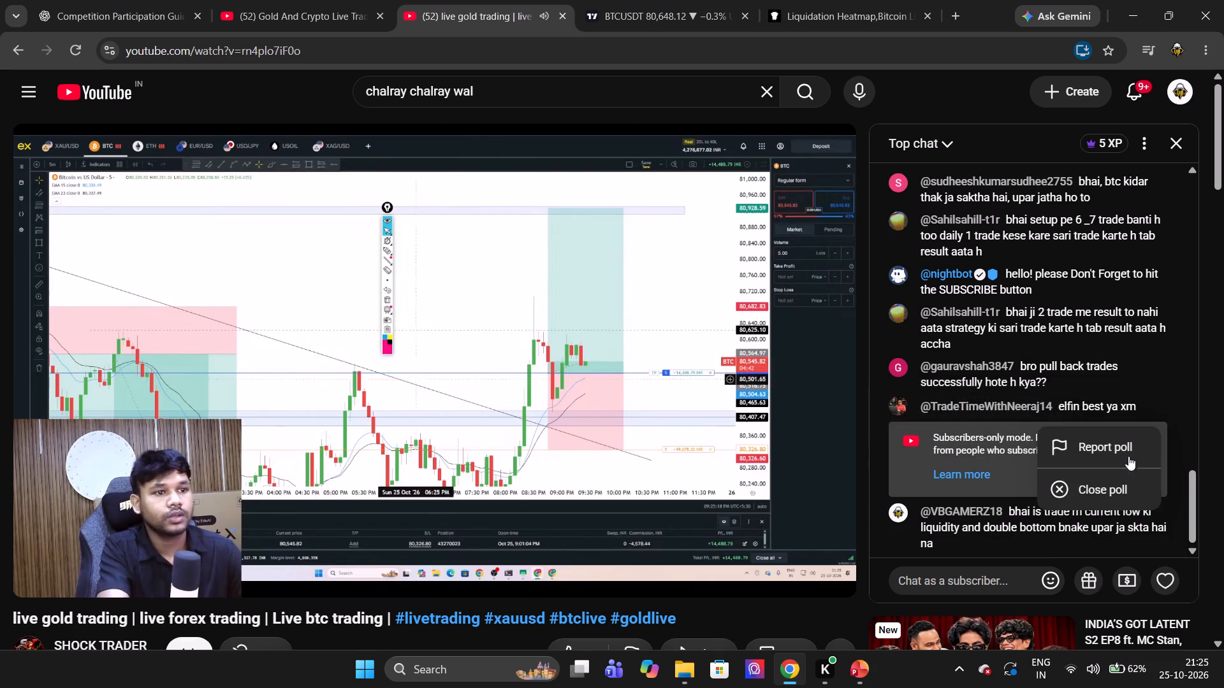
left_click(1159, 379)
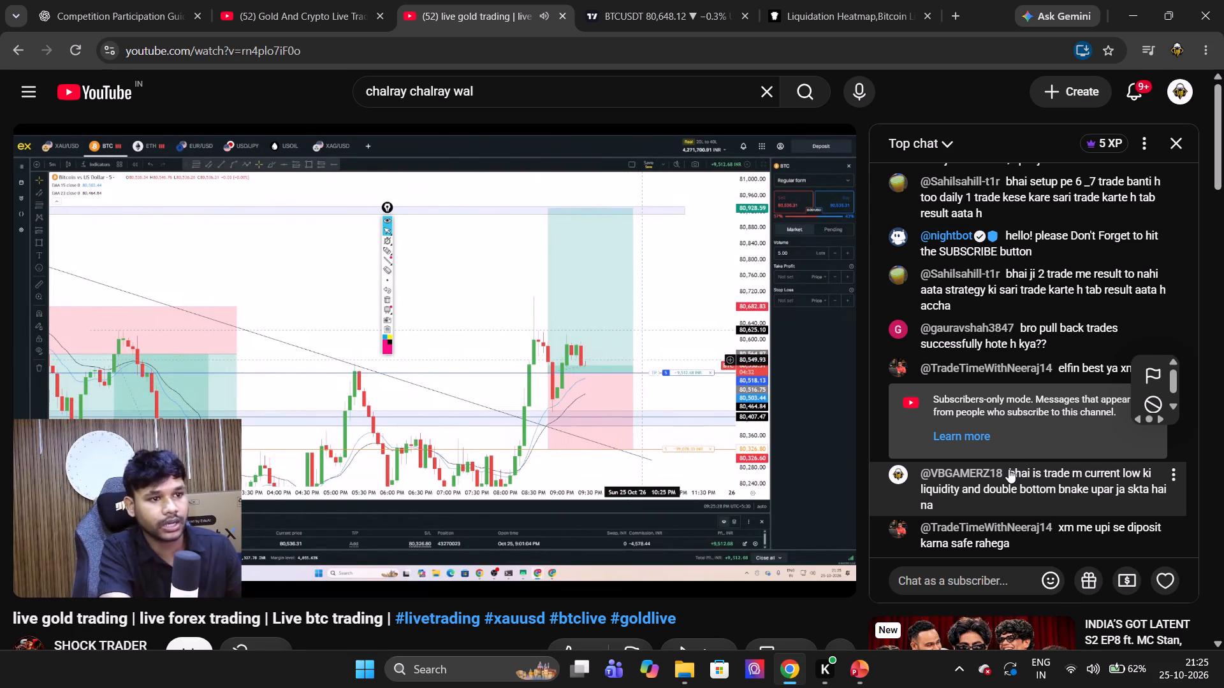
Copy the sent question about low liquidity and a double bottom and post it again in the live chat.
left_click_drag(1009, 469, 1014, 511)
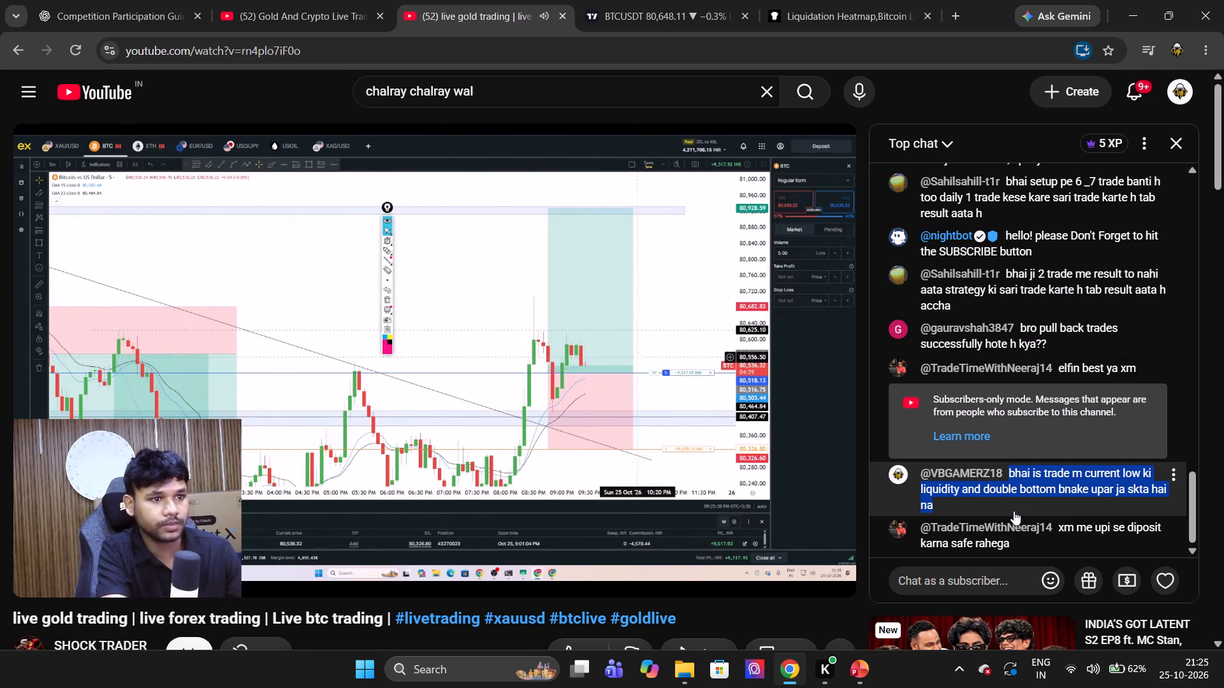
key("ctrl+c")
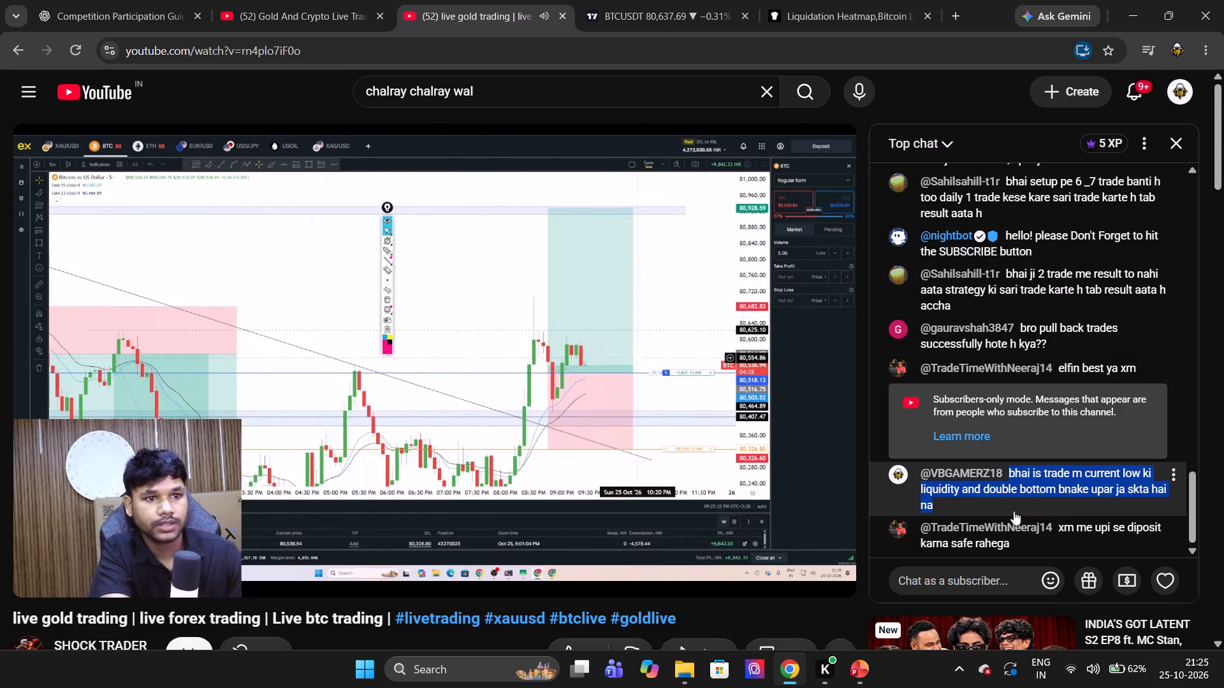
key("ctrl+c")
left_click(1056, 516)
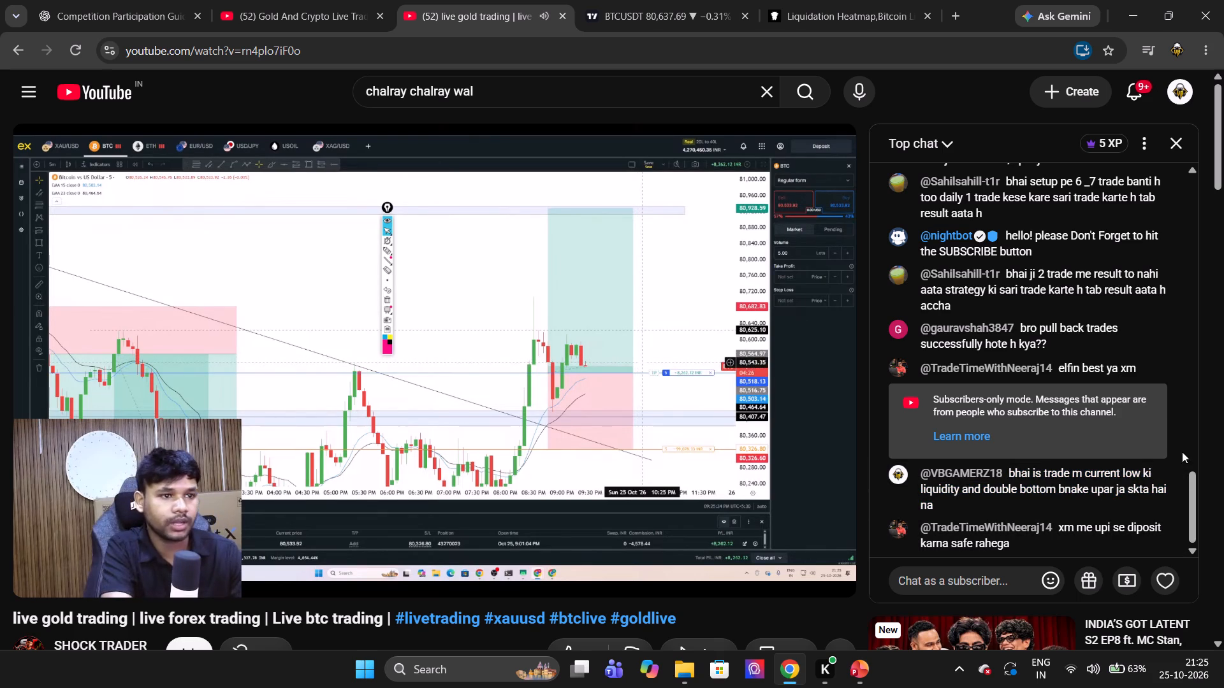
left_click(1205, 429)
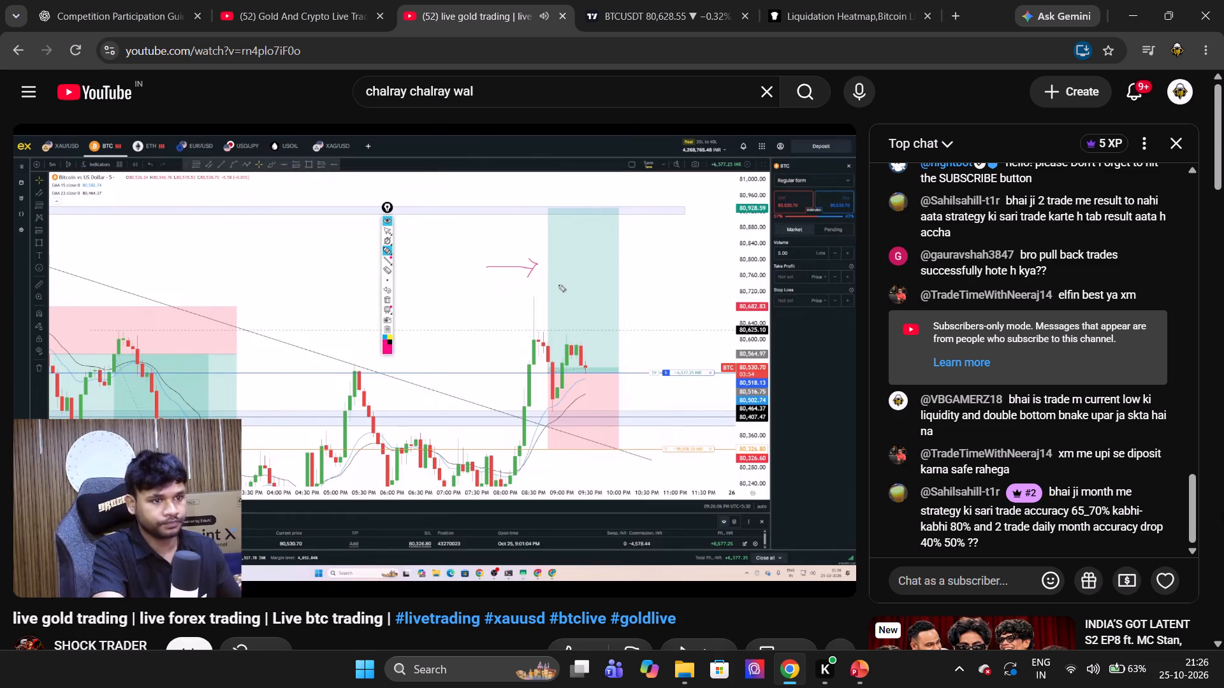
left_click(979, 590)
key("ctrl+v")
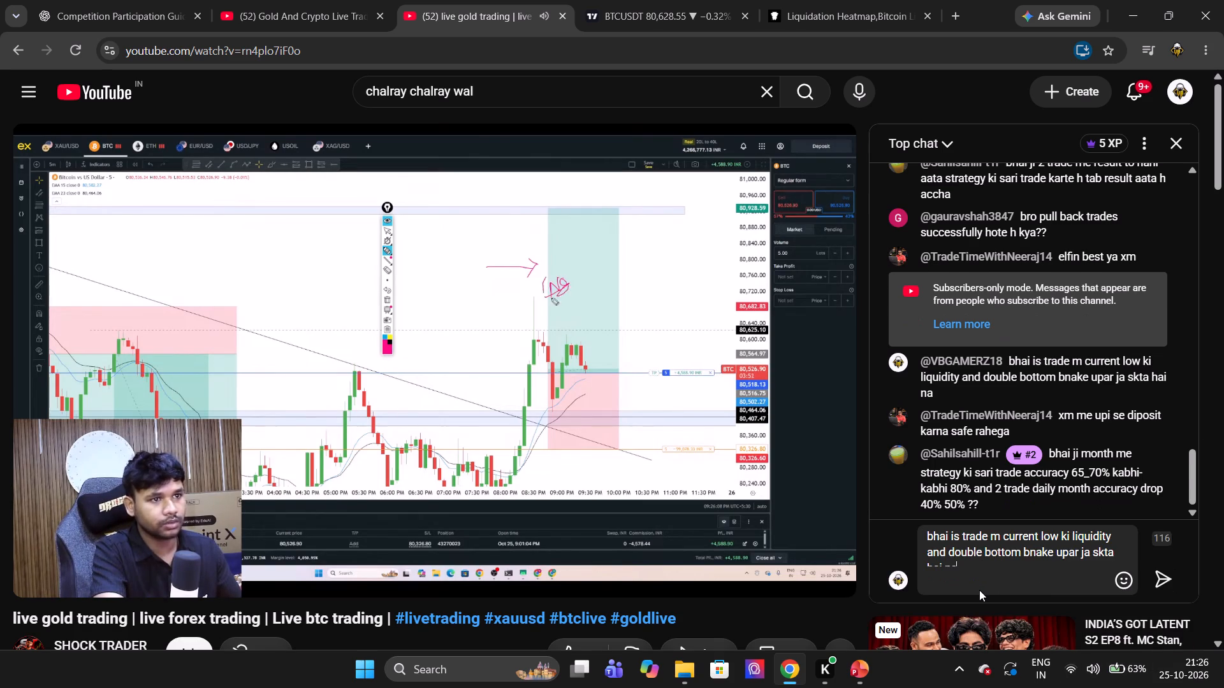
key("Return")
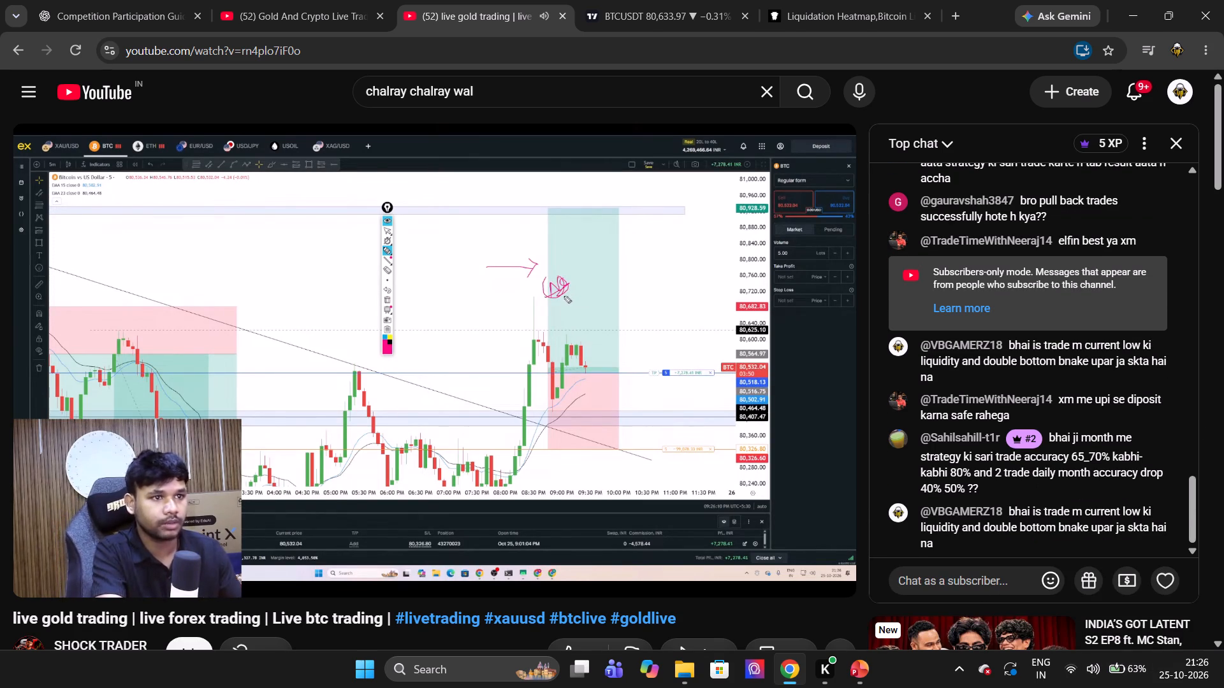
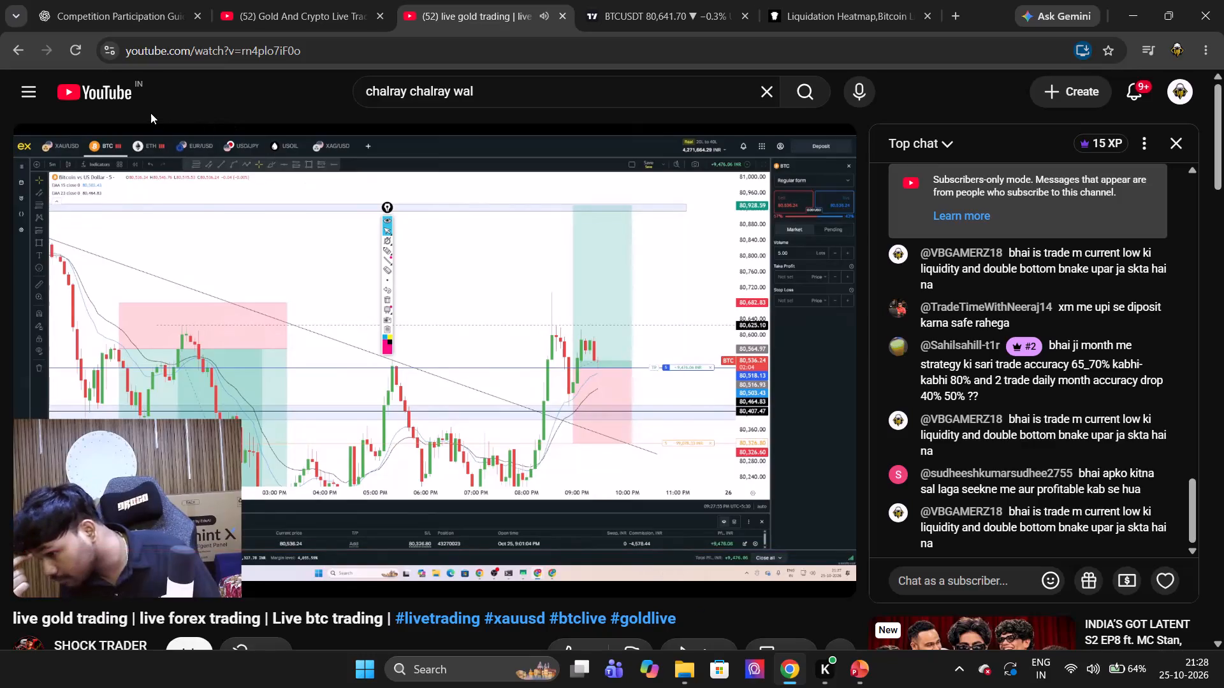
Leave the live gold trading stream and go back to the YouTube home page.
left_click(10, 49)
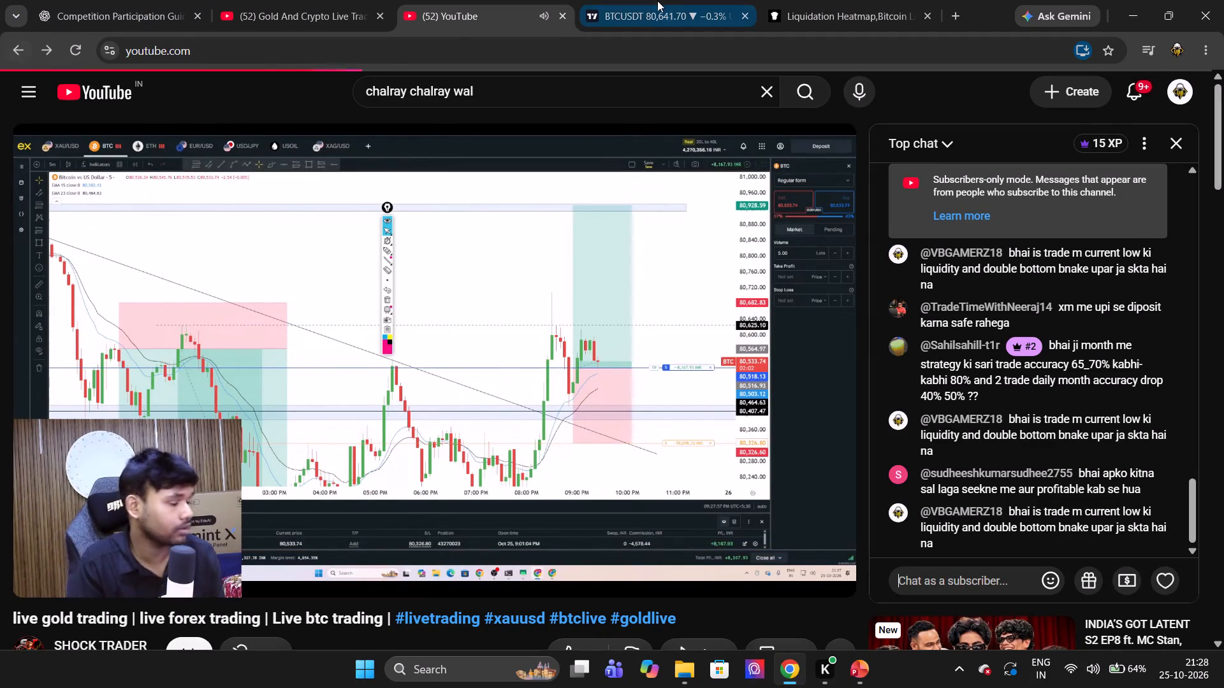
Examine the 5-minute BTCUSDT chart around the planned long position, its green zones and the recent swing highs and lows, closing the advert.
left_click(658, 1)
scroll(794, 333, "right", 1)
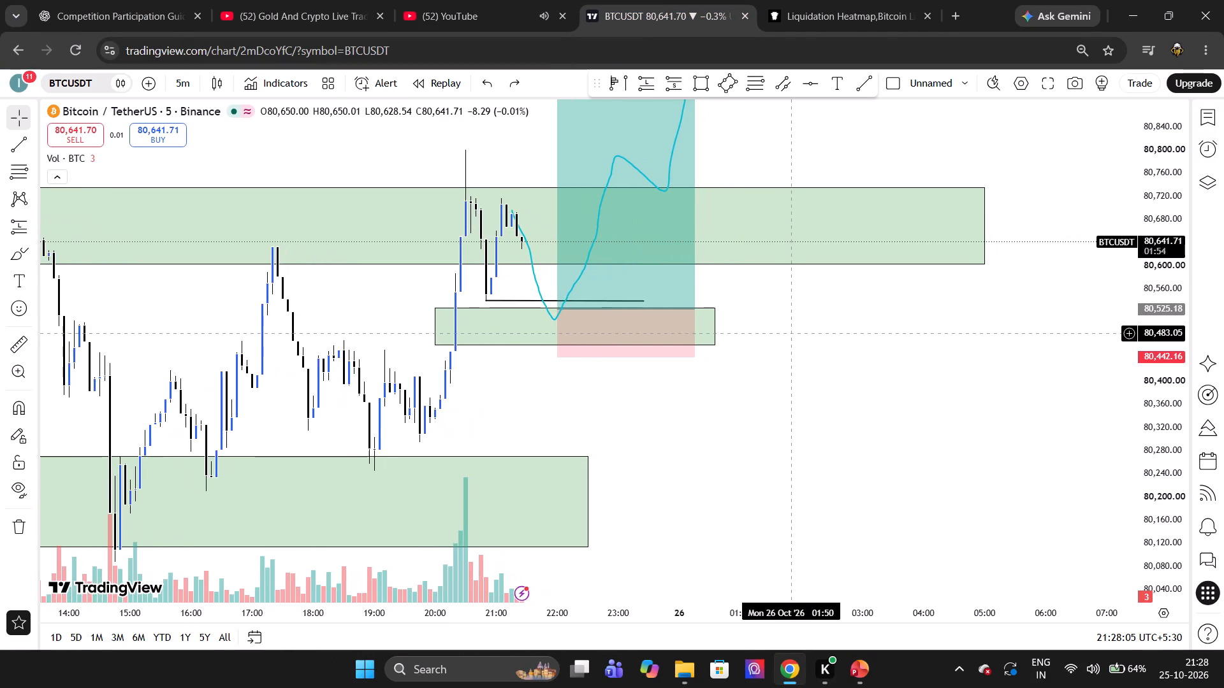
scroll(778, 341, "down", 4)
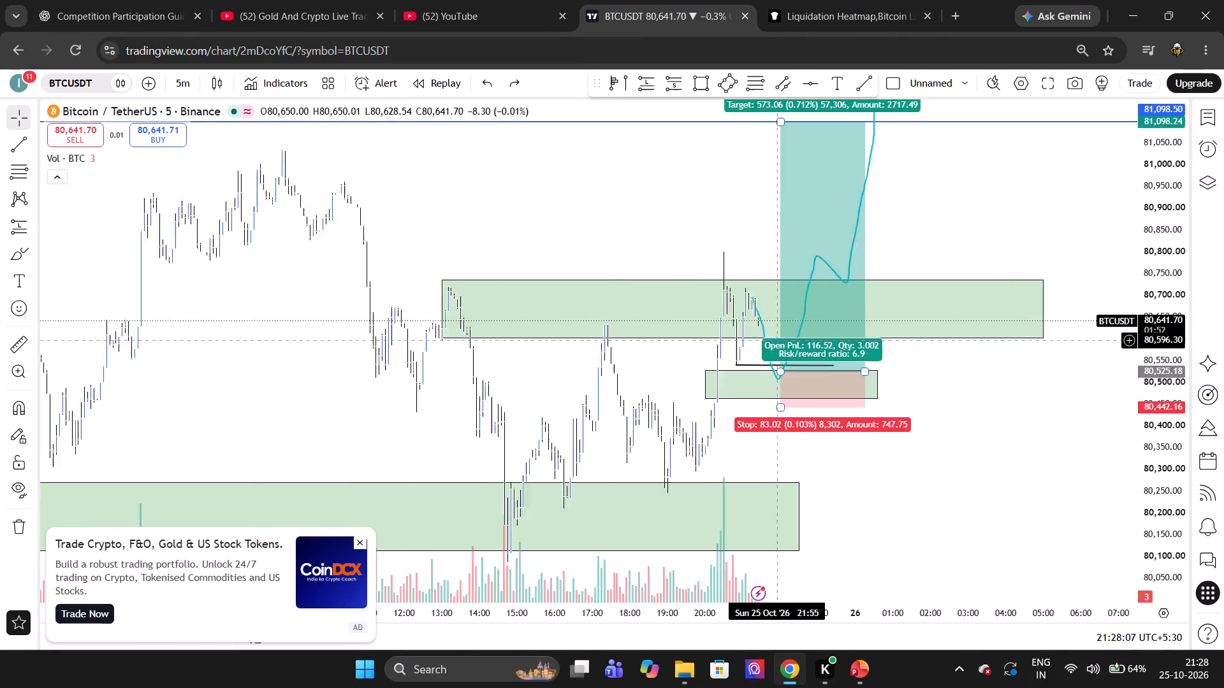
scroll(778, 341, "down", 1)
scroll(778, 341, "up", 1)
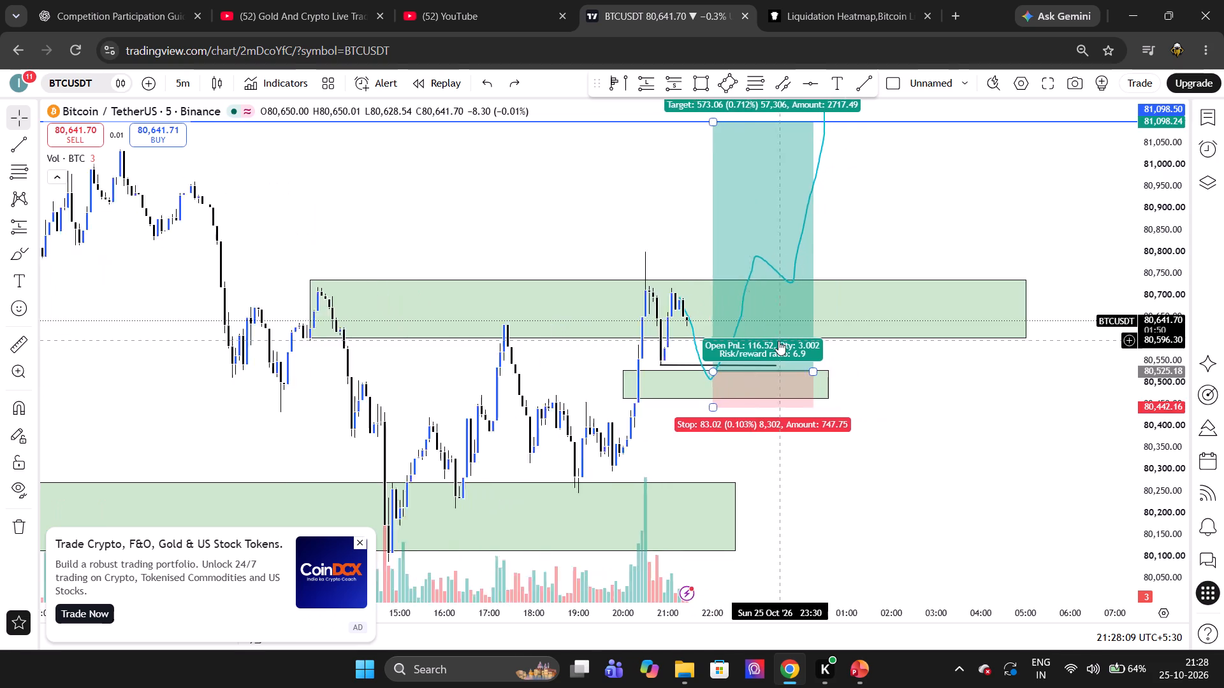
scroll(778, 341, "up", 2)
scroll(778, 341, "down", 6)
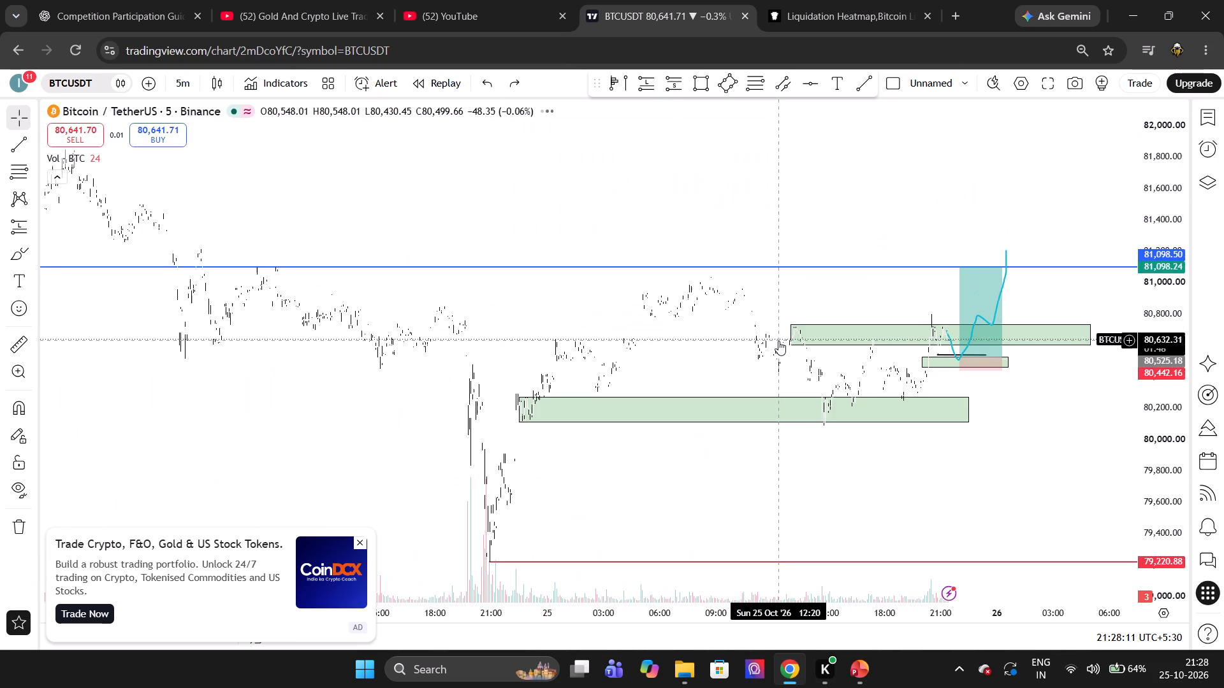
scroll(778, 341, "down", 1)
scroll(778, 341, "up", 2)
scroll(778, 341, "right", 1)
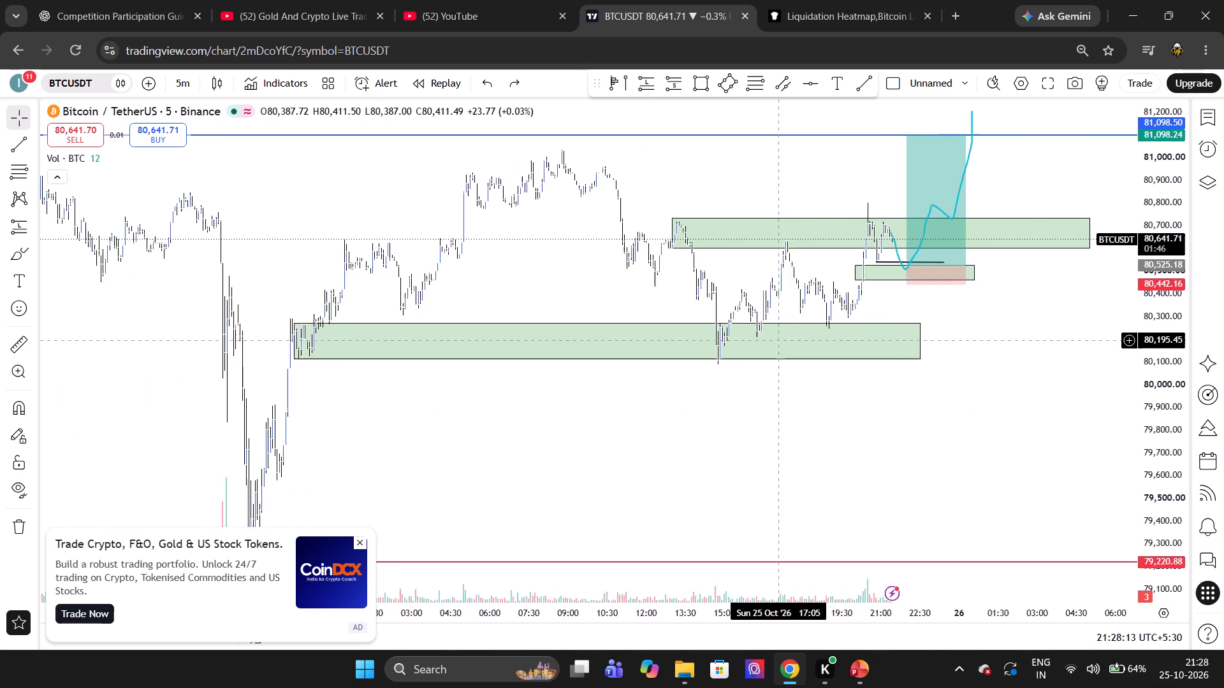
scroll(778, 341, "right", 1)
left_click(366, 545)
scroll(442, 468, "up", 1)
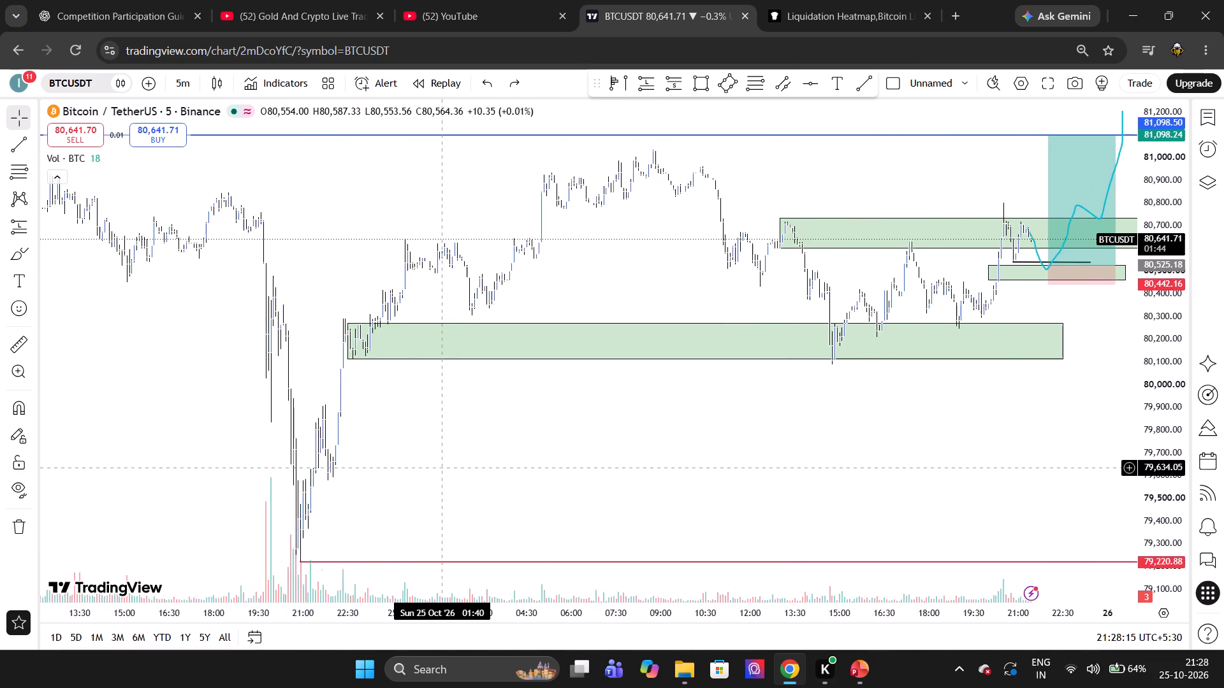
scroll(442, 468, "up", 1)
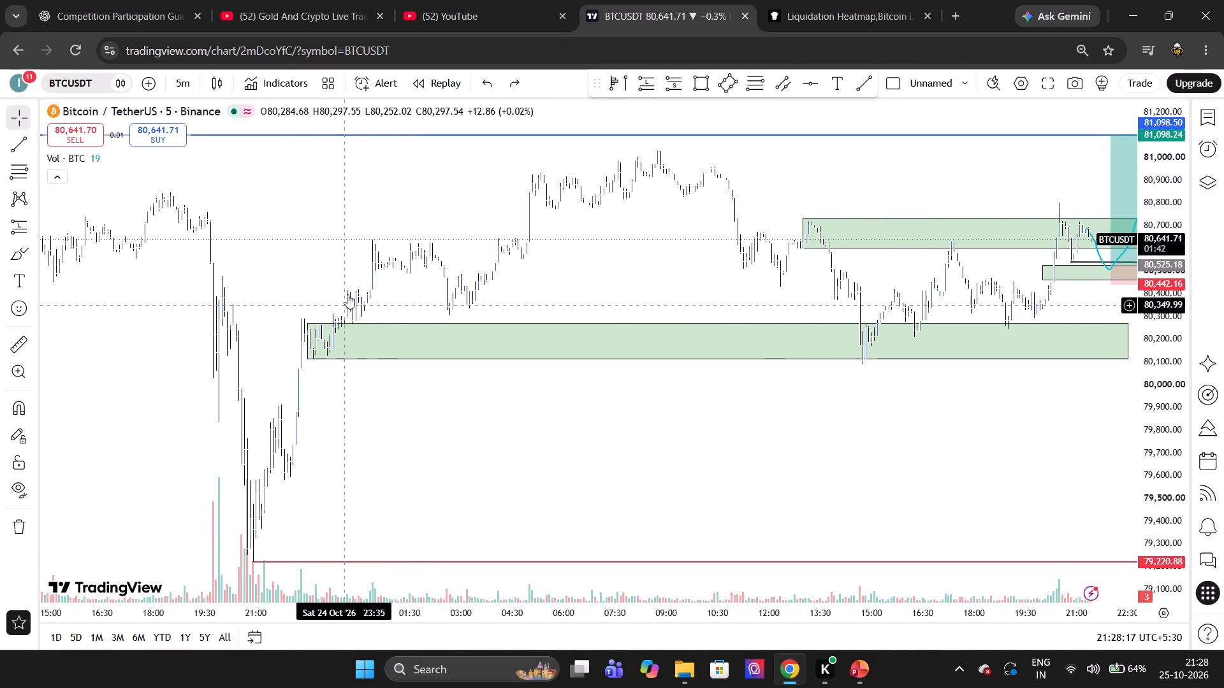
scroll(408, 293, "up", 2)
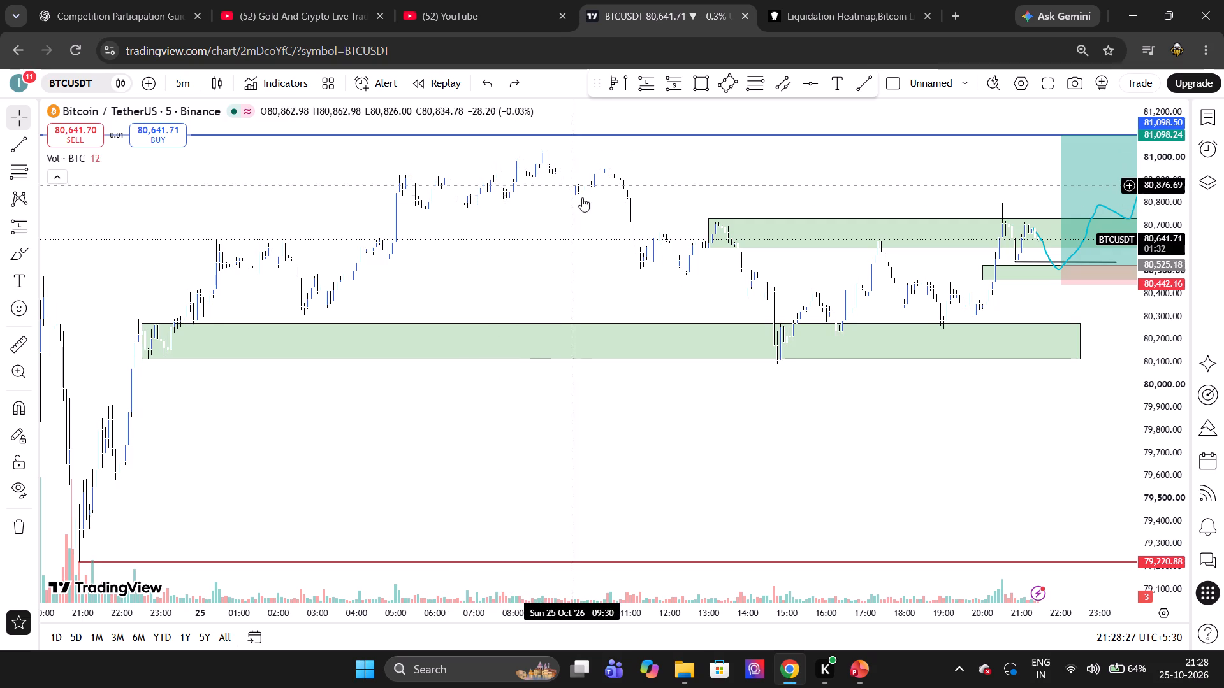
scroll(640, 305, "left", 1)
scroll(640, 305, "up", 1)
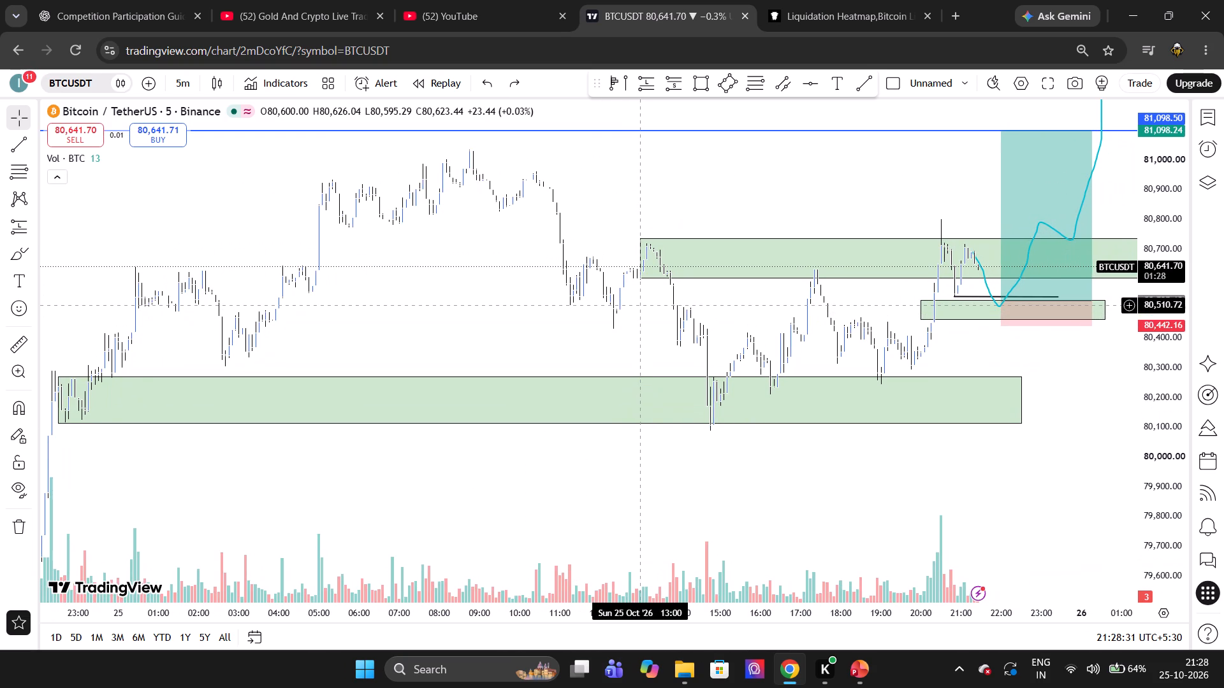
scroll(676, 336, "left", 3)
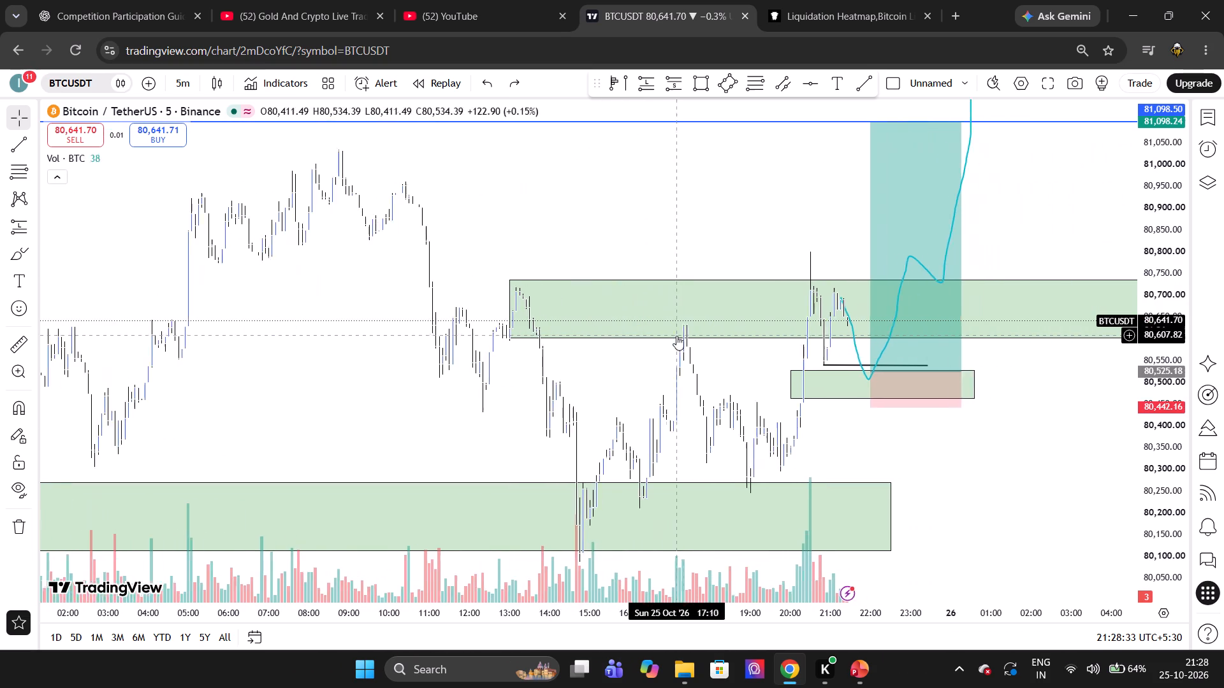
scroll(676, 336, "up", 2)
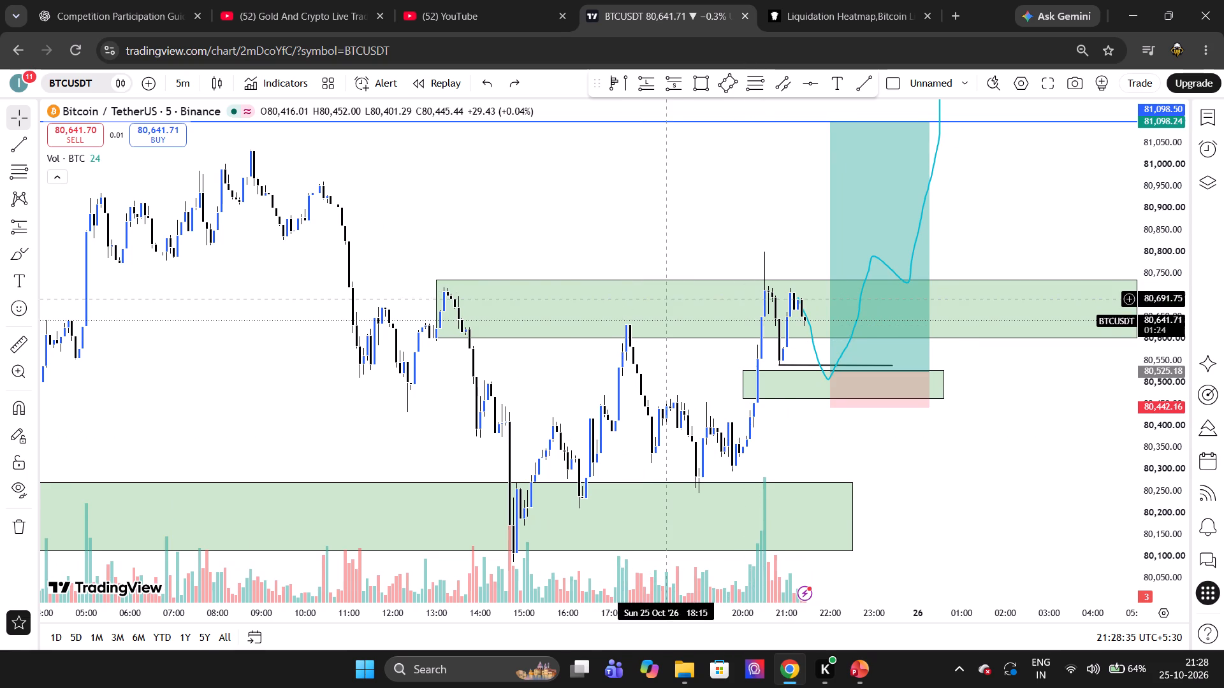
scroll(664, 297, "up", 3)
scroll(711, 364, "up", 1)
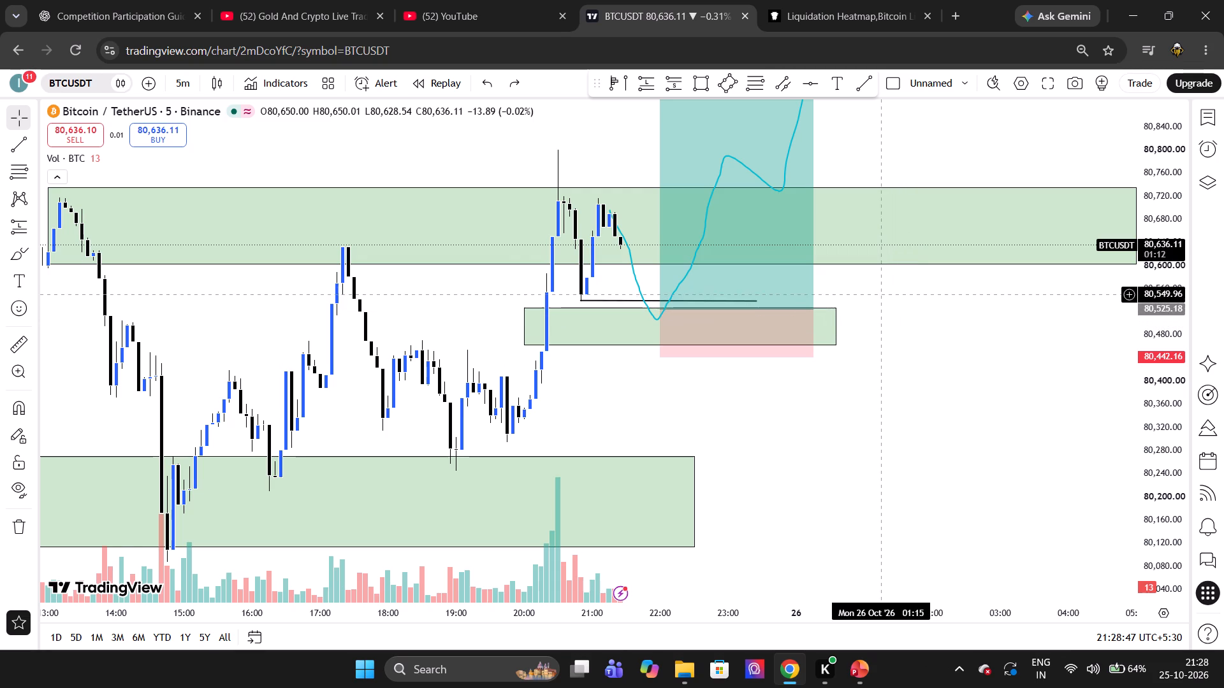
left_click(905, 302)
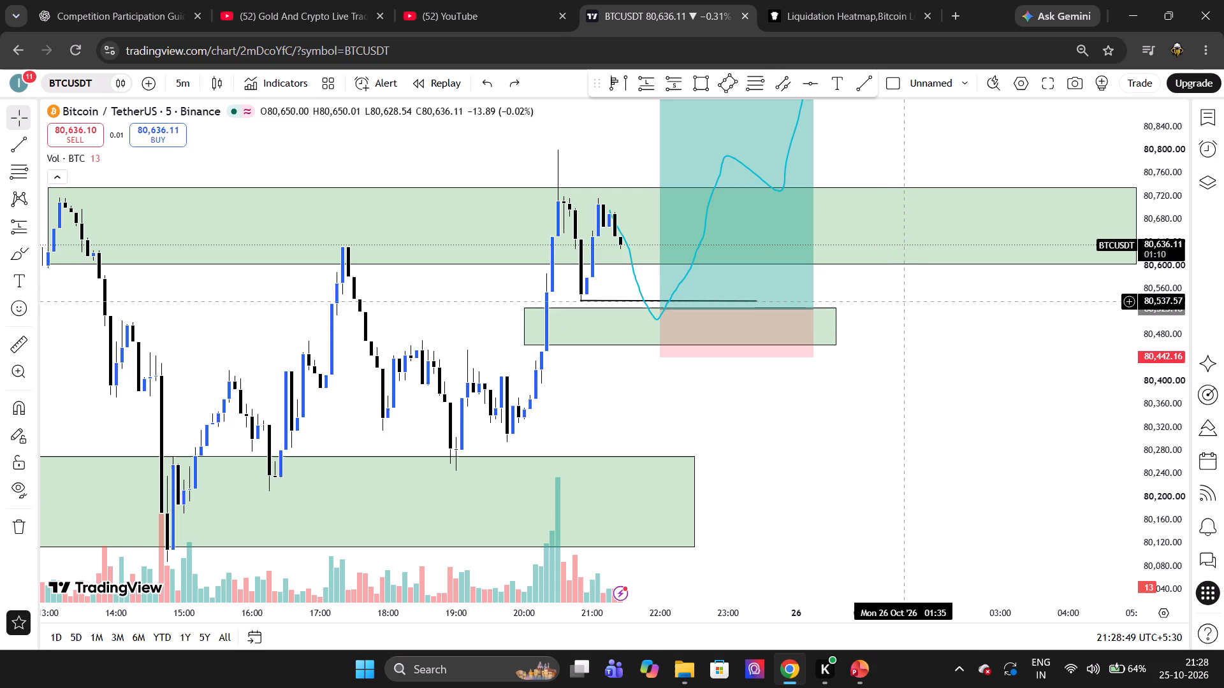
Compare the CoinGlass Bitcoin liquidation heatmap with the zones and planned long position on the BTCUSDT chart.
left_click(793, 0)
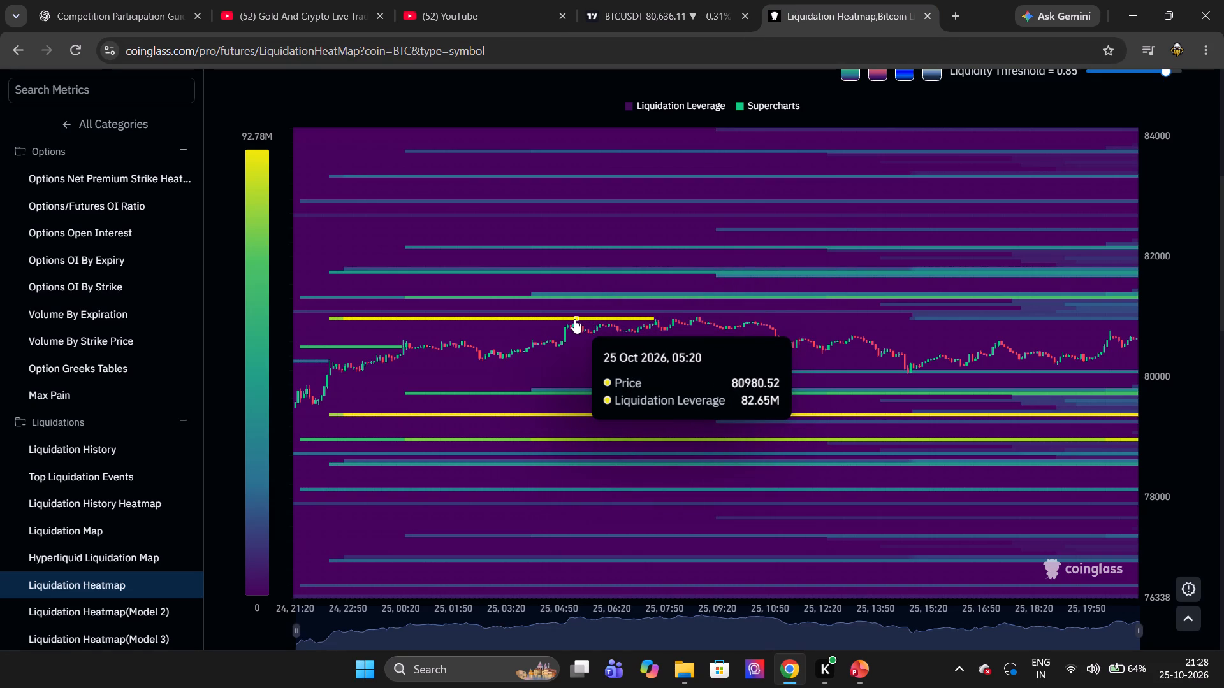
left_click(697, 0)
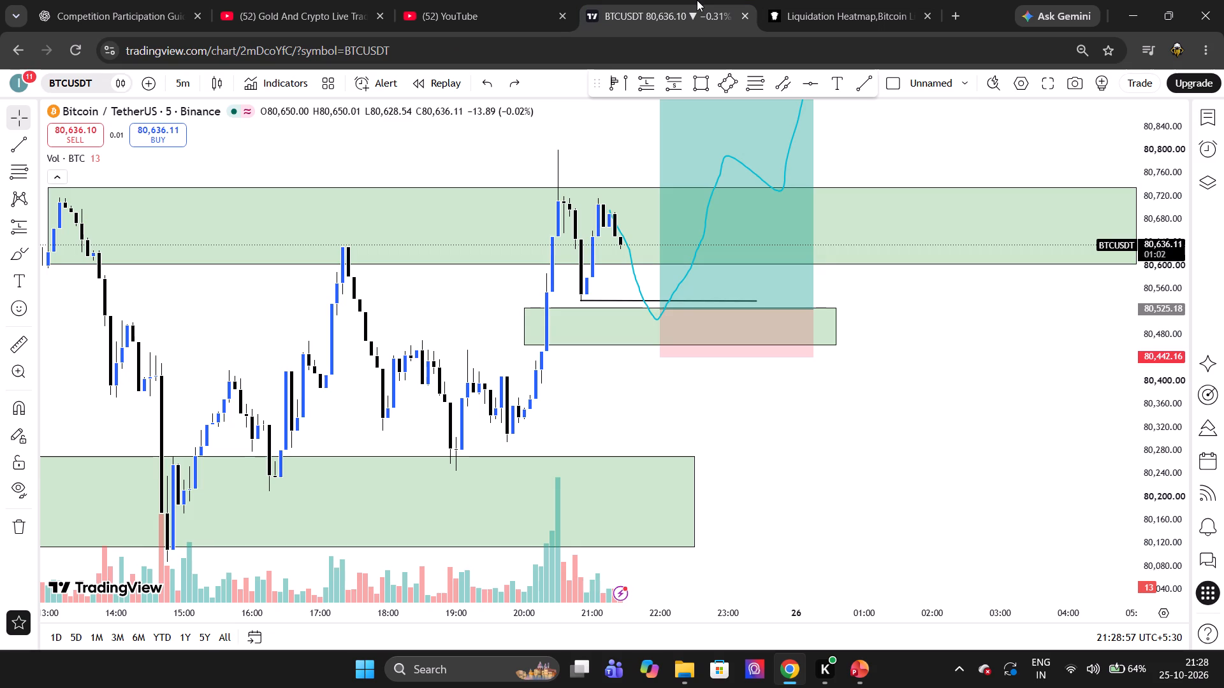
scroll(876, 412, "down", 3)
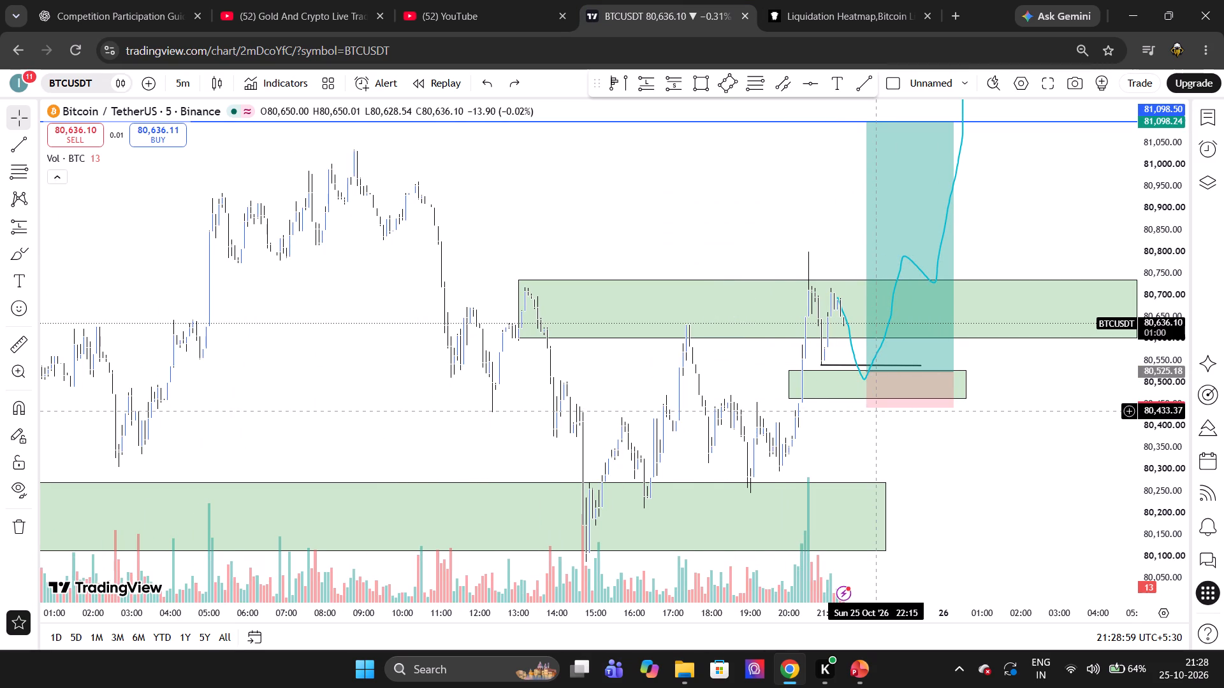
scroll(876, 412, "down", 1)
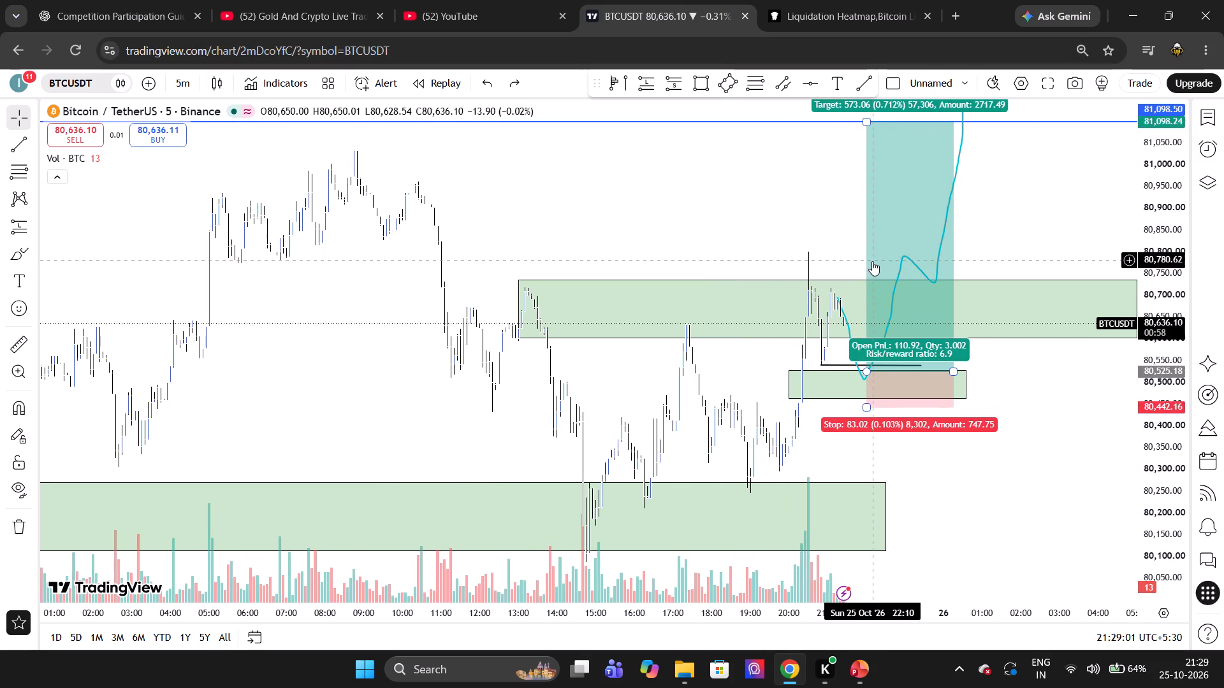
scroll(872, 261, "down", 3)
scroll(872, 261, "up", 2)
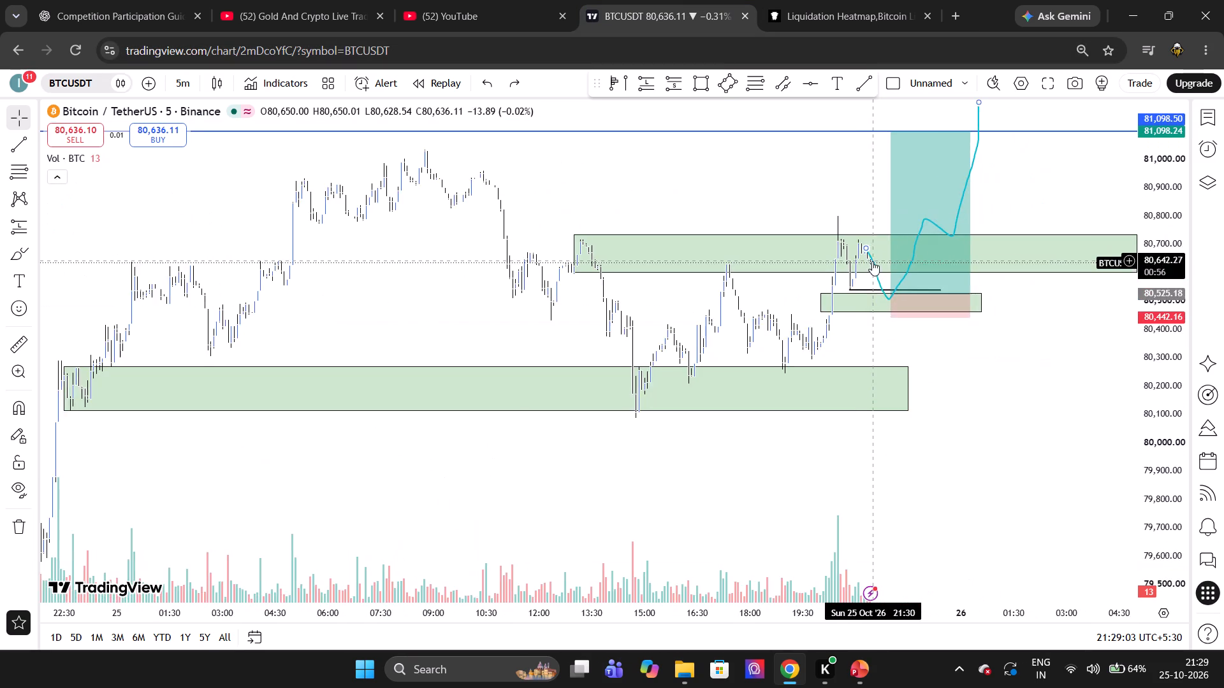
scroll(872, 261, "right", 2)
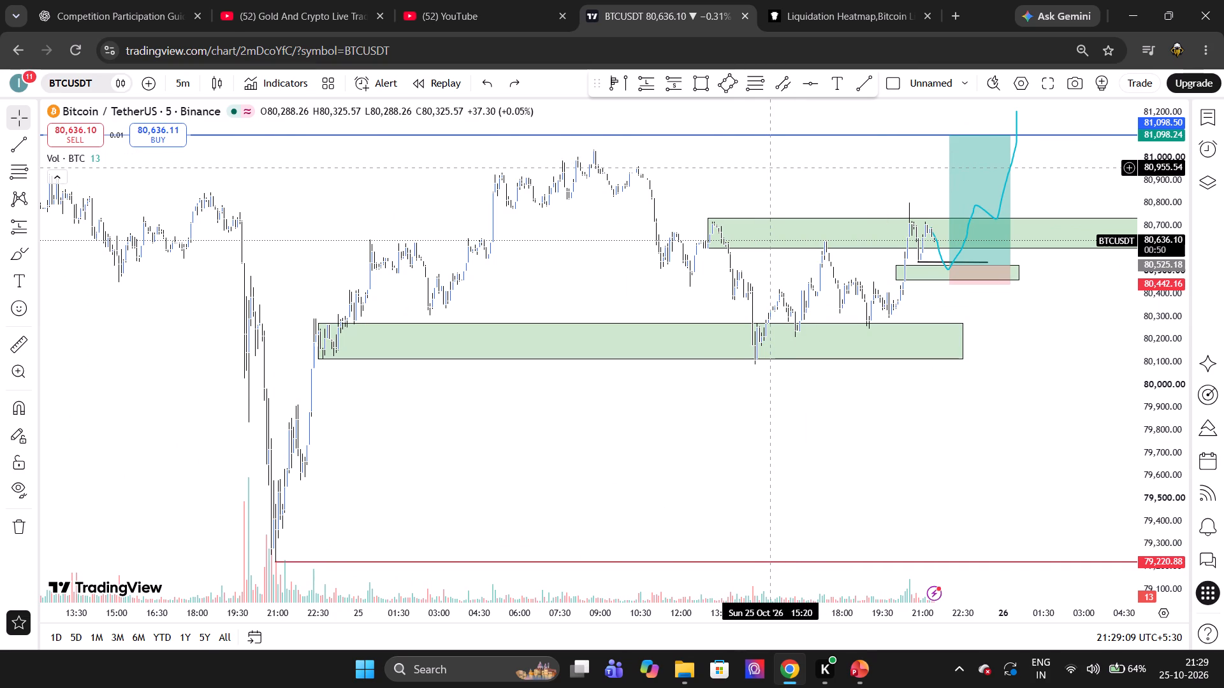
scroll(771, 168, "right", 1)
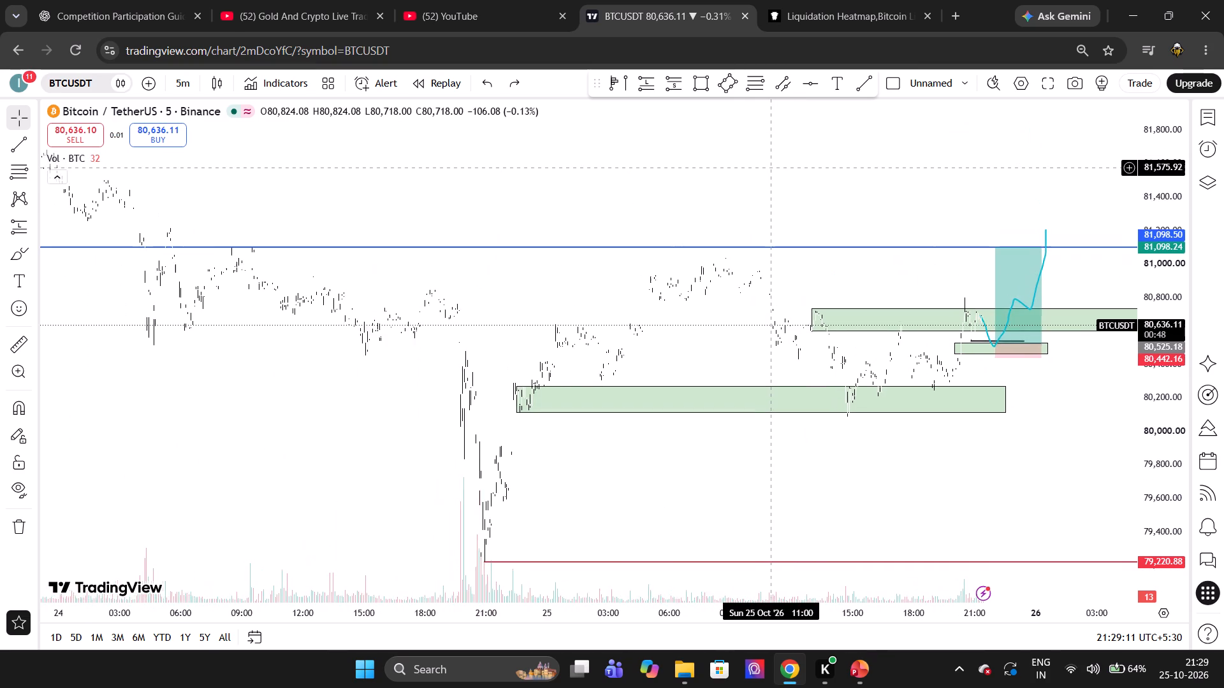
scroll(771, 168, "right", 1)
scroll(771, 168, "up", 5)
left_click(828, 373)
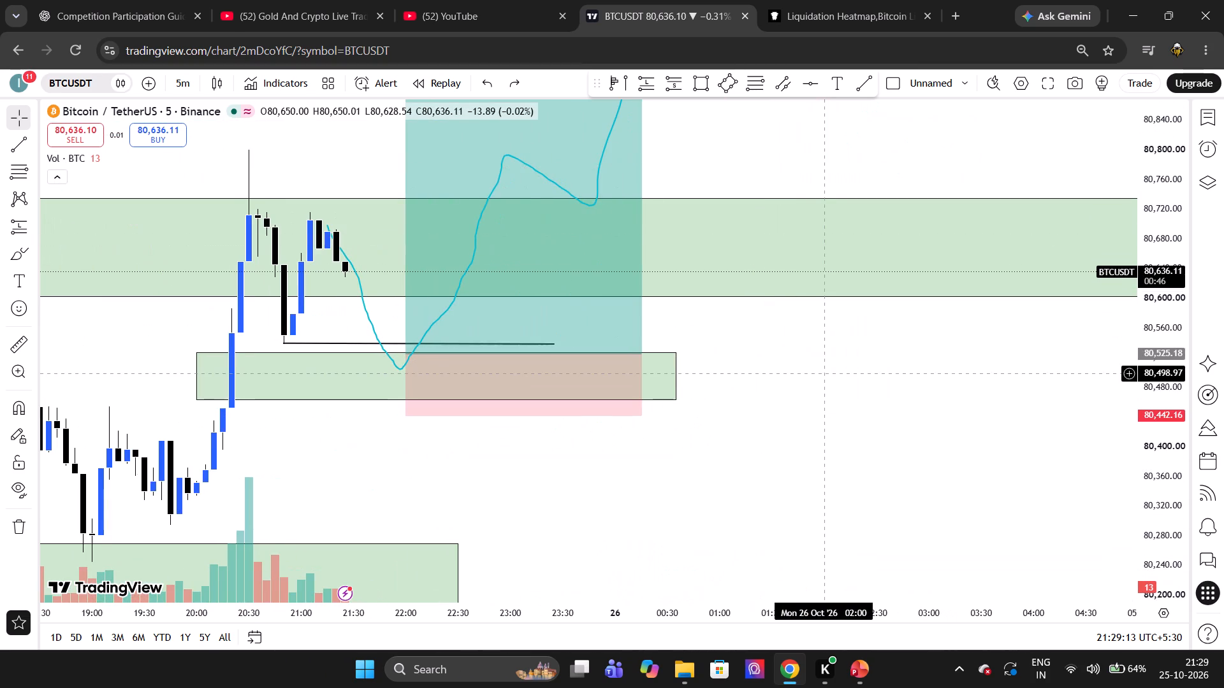
scroll(828, 373, "down", 1)
left_click(799, 0)
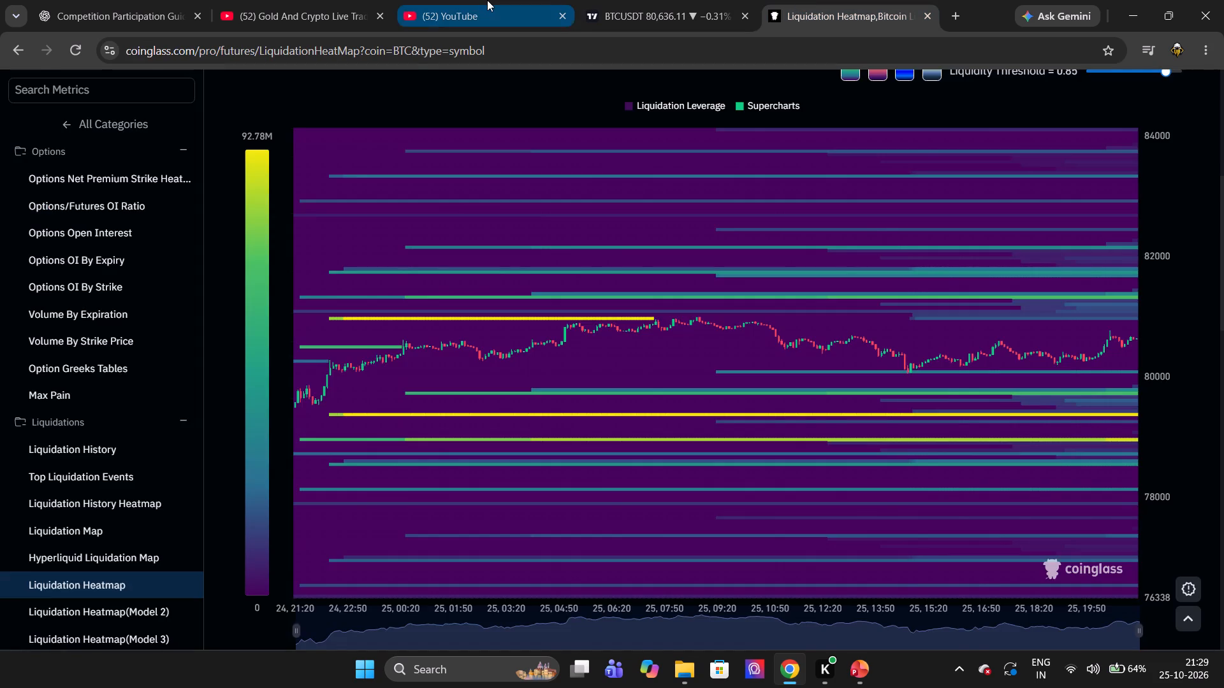
Close the YouTube home page tab and keep the "Gold And Crypto Live Trading" video open.
left_click(487, 0)
left_click(340, 13)
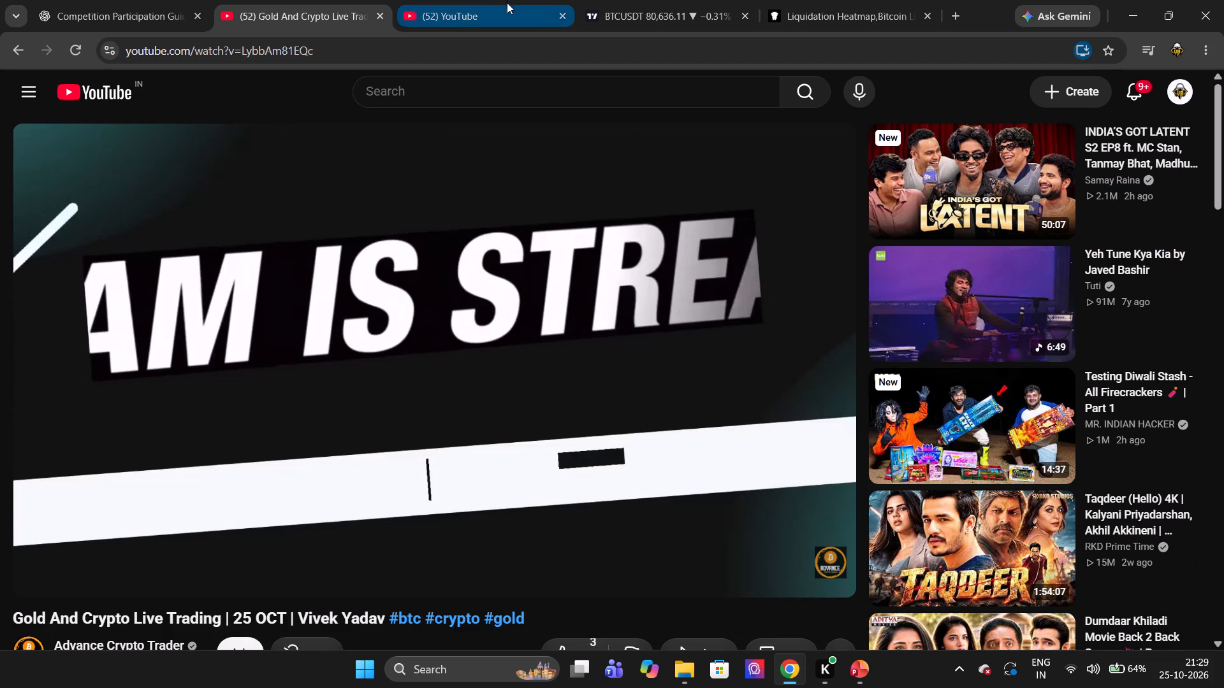
left_click(560, 14)
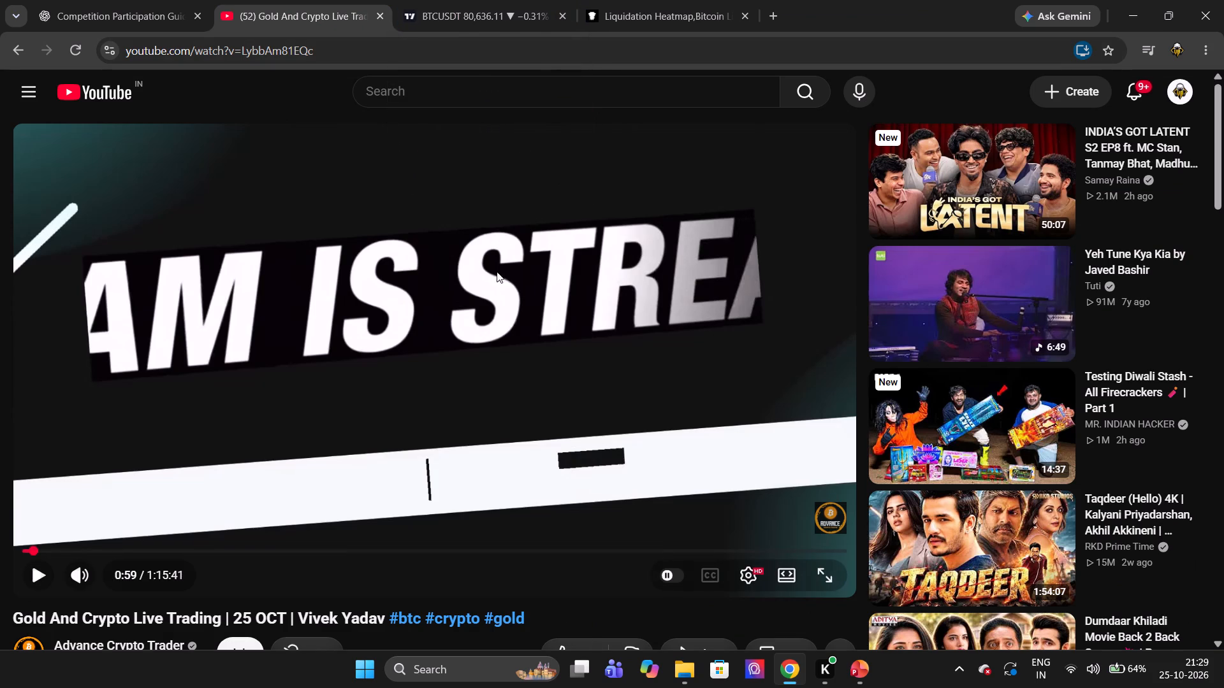
Play the "Gold And Crypto Live Trading | 25 OCT" video and skip forward to the streamer's daily Bitcoin chart with the marked range.
left_click(492, 281)
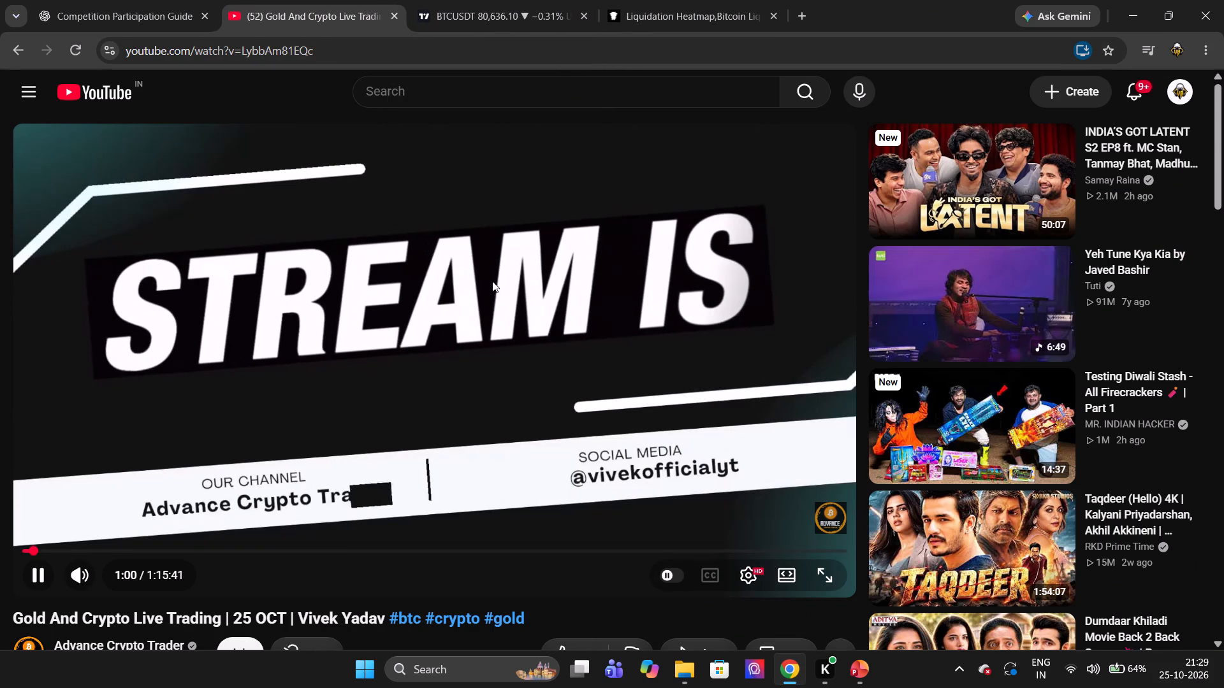
key("Right")
key("Right")
key("Right")
key("Right")
key("Right")
key("Right")
key("Right")
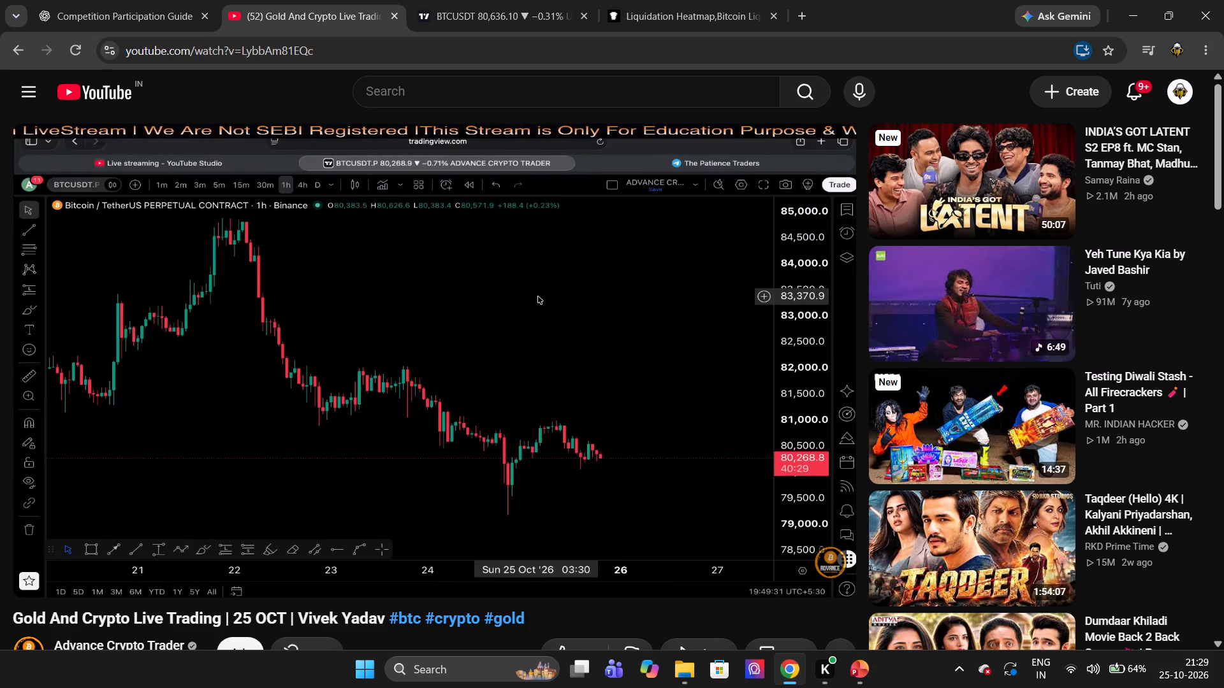
key("Right")
key("Right")
key("Right")
key("Right")
key("Right")
key("Right")
key("Right")
key("Right")
key("Right")
key("Right")
key("Right")
key("Right")
key("Right")
key("Right")
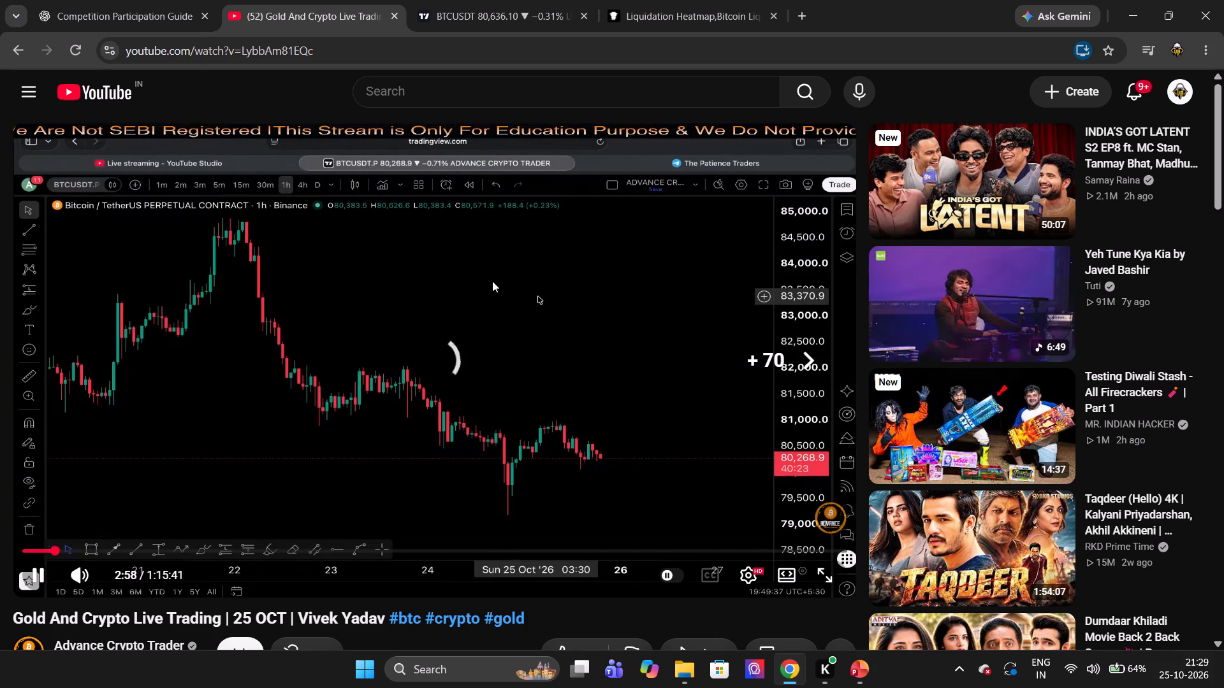
key("Right")
key("Right")
key("Right")
key("Right")
key("Right")
key("Right")
key("Right")
key("Right")
key("Right")
key("Right")
key("Right")
key("Right")
key("Right")
key("Right")
key("Right")
key("Right")
key("Right")
key("Right")
key("Right")
key("Right")
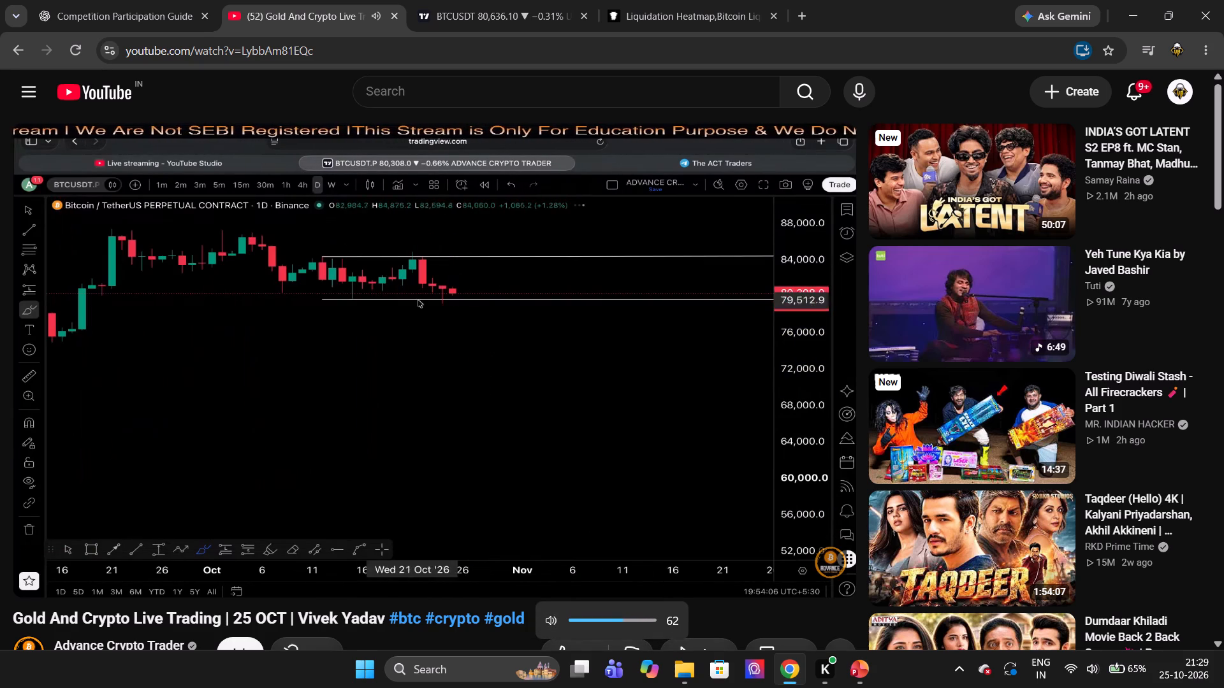
Rewind the video to about 5:18, where the streamer shows the daily Bitcoin chart without the range lines.
key("Left")
key("Left")
key("Left")
key("Left")
key("Left")
key("Left")
key("Left")
key("Left")
key("Left")
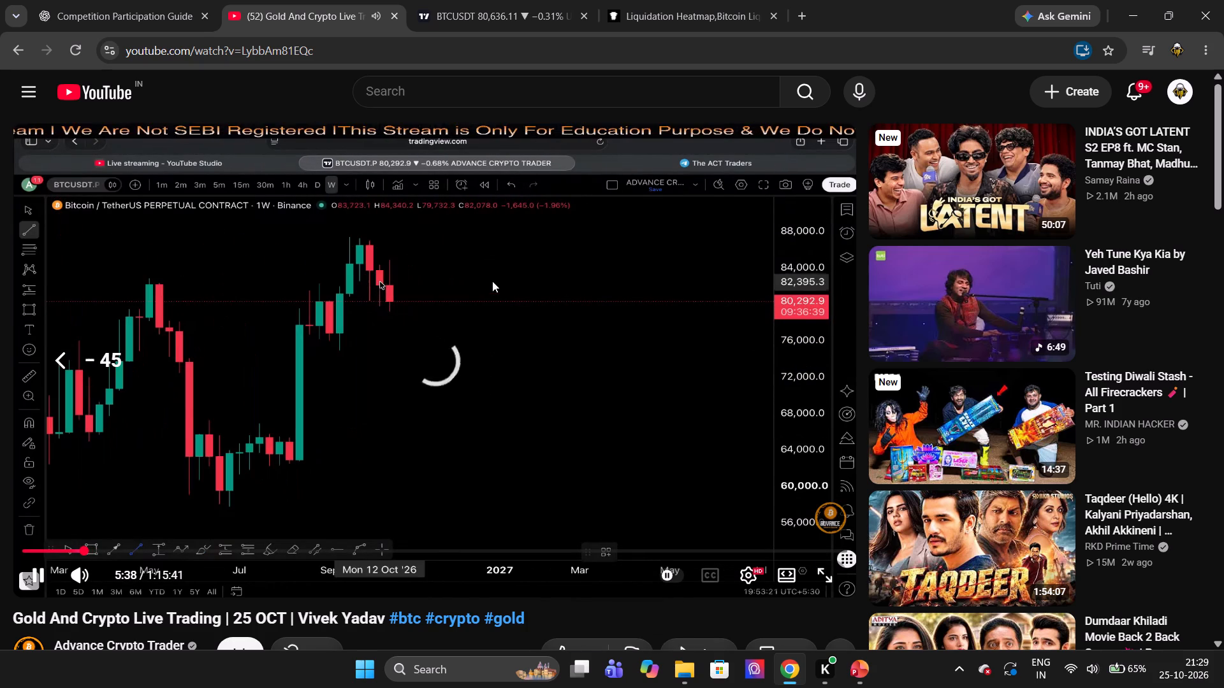
key("Left")
key("Left")
key("Left")
key("Left")
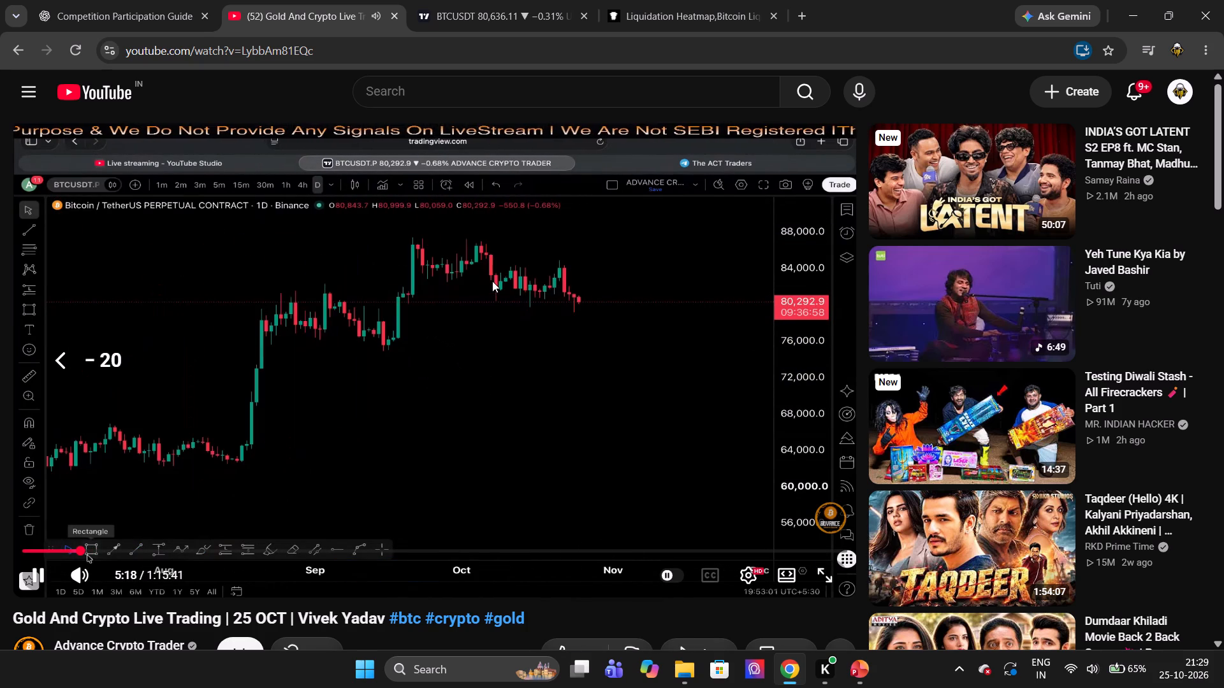
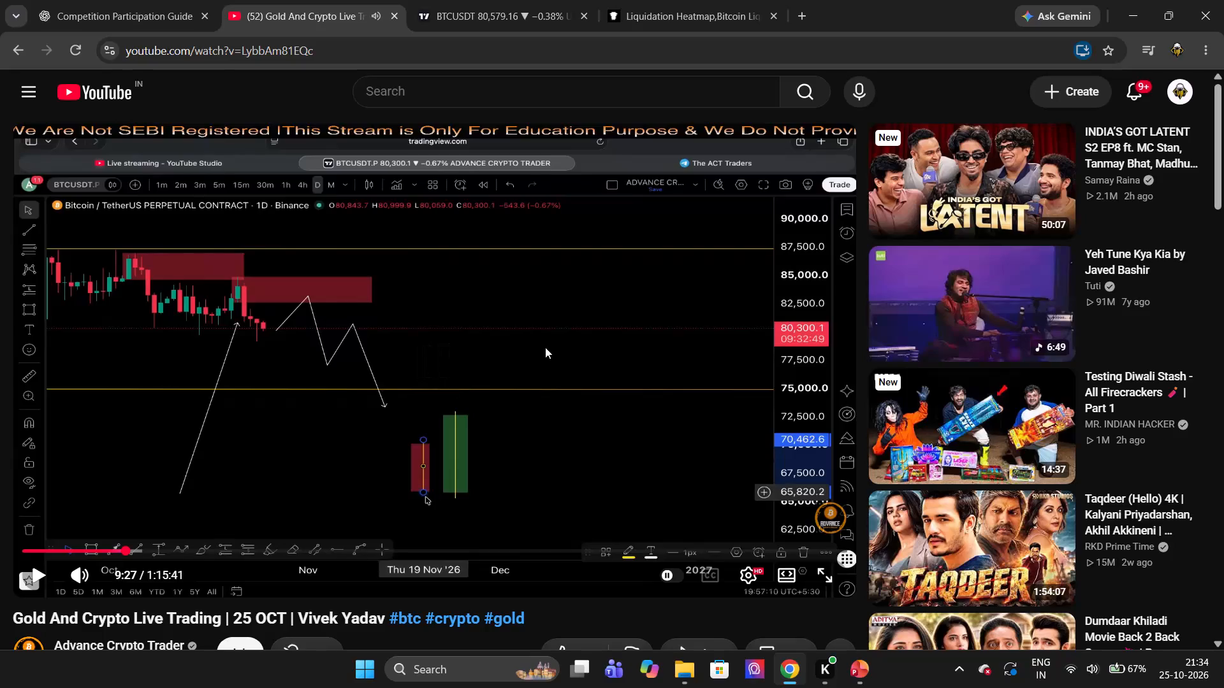
Resume the "Gold And Crypto Live Trading" video at about 9:27 to watch the streamer mark up the daily Bitcoin chart.
left_click(545, 347)
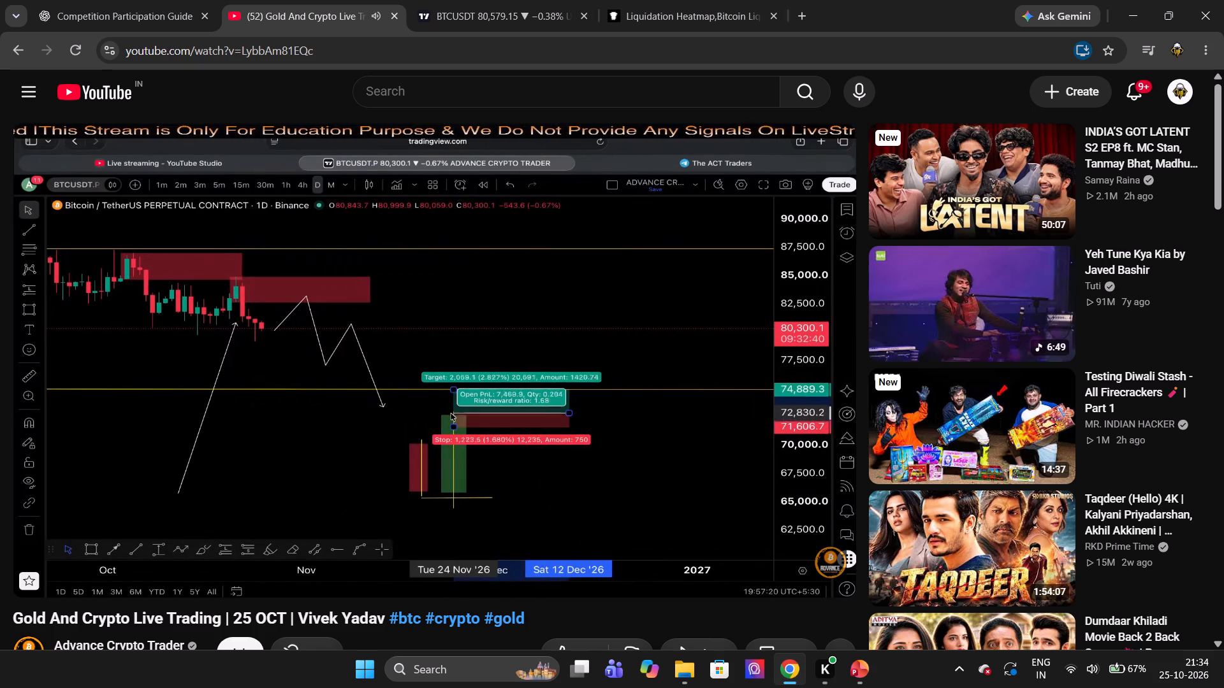
Switch to the BTCUSDT chart on TradingView and dismiss the CoinDCX advert and the ad-free upgrade offer.
left_click(505, 0)
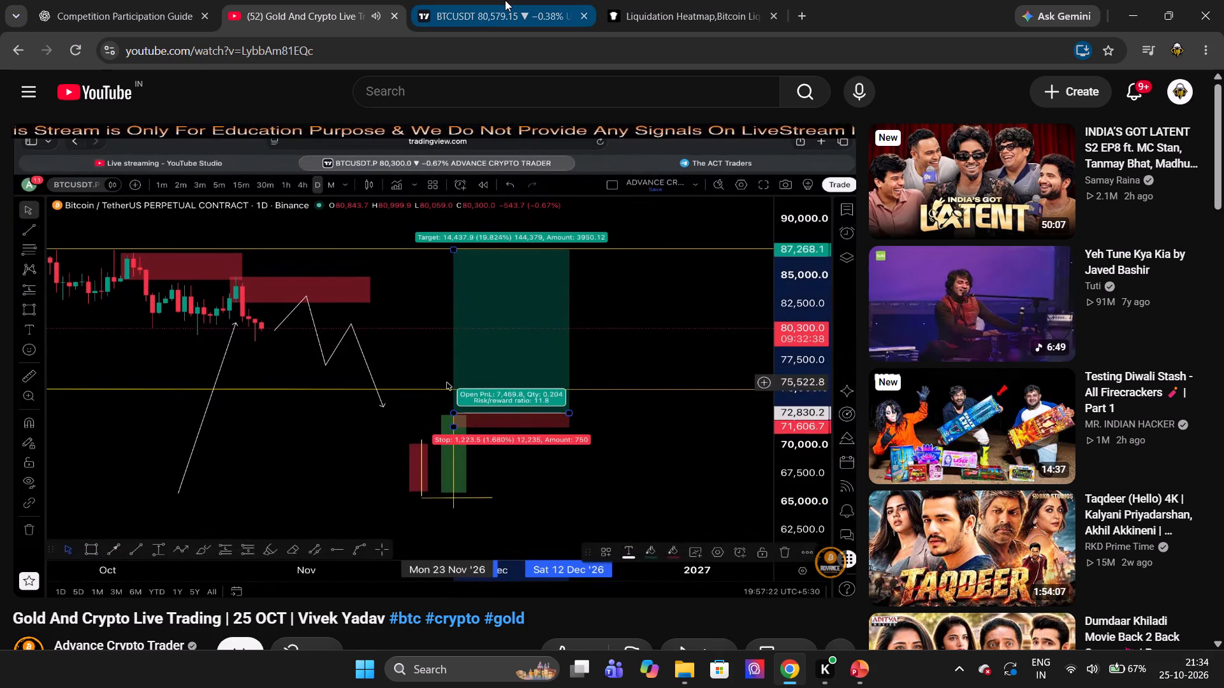
left_click(775, 461)
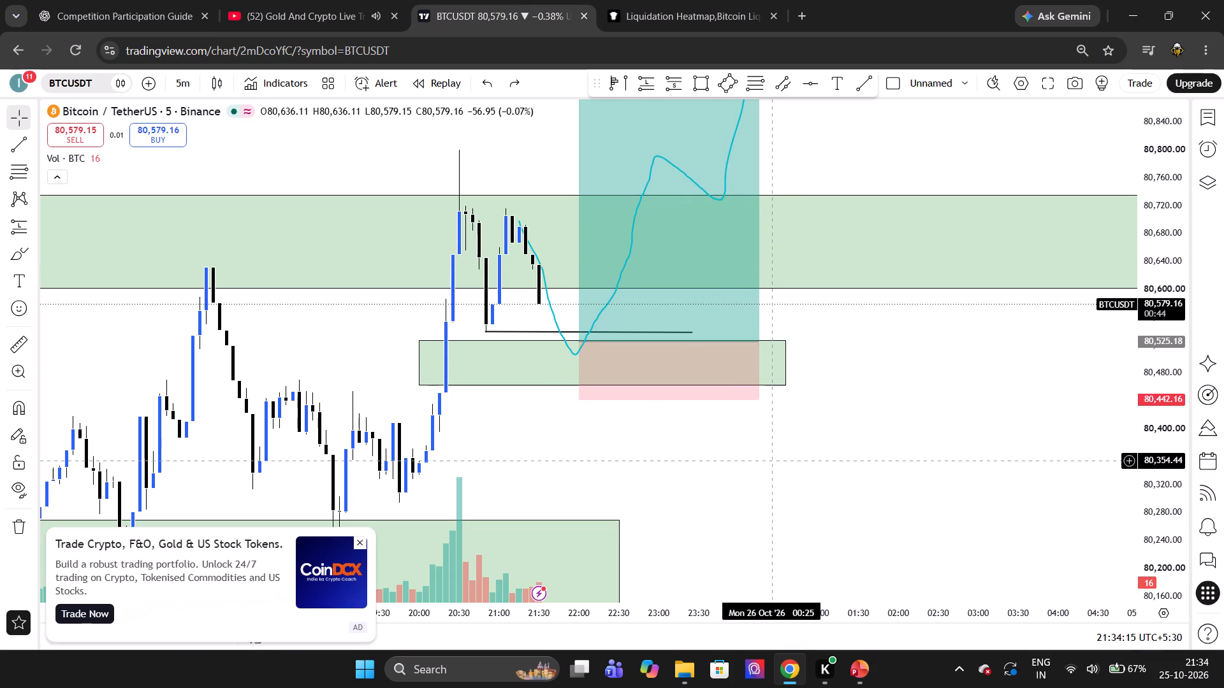
left_click(360, 540)
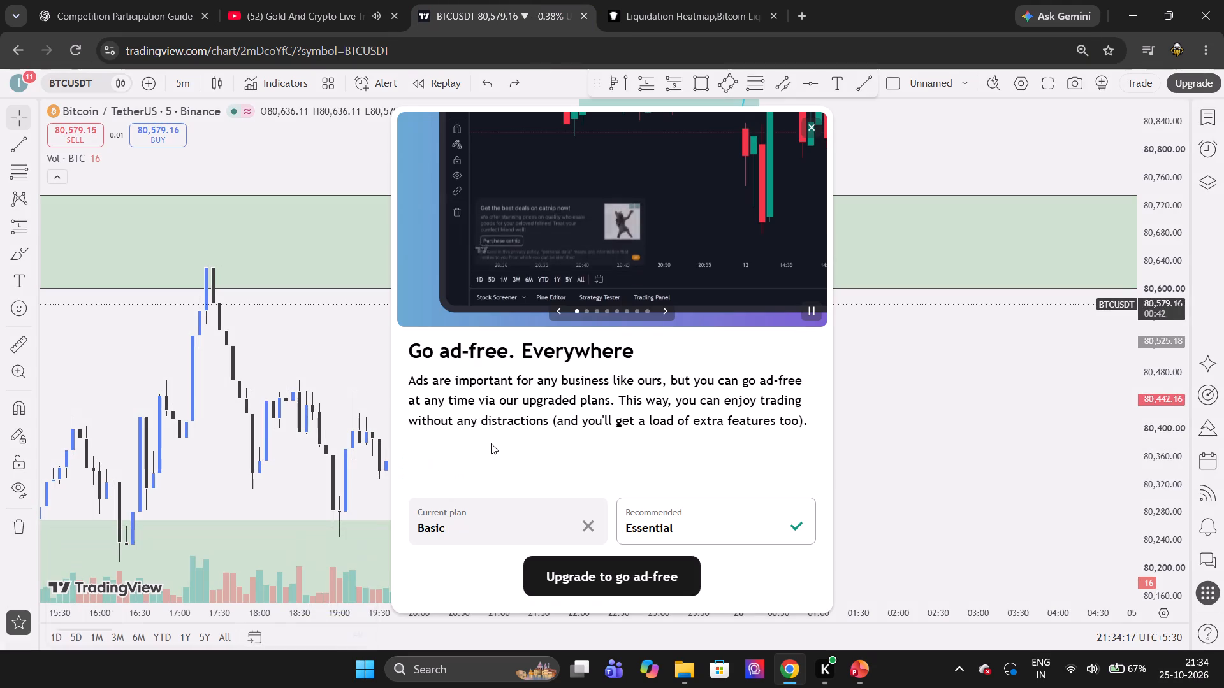
left_click(807, 131)
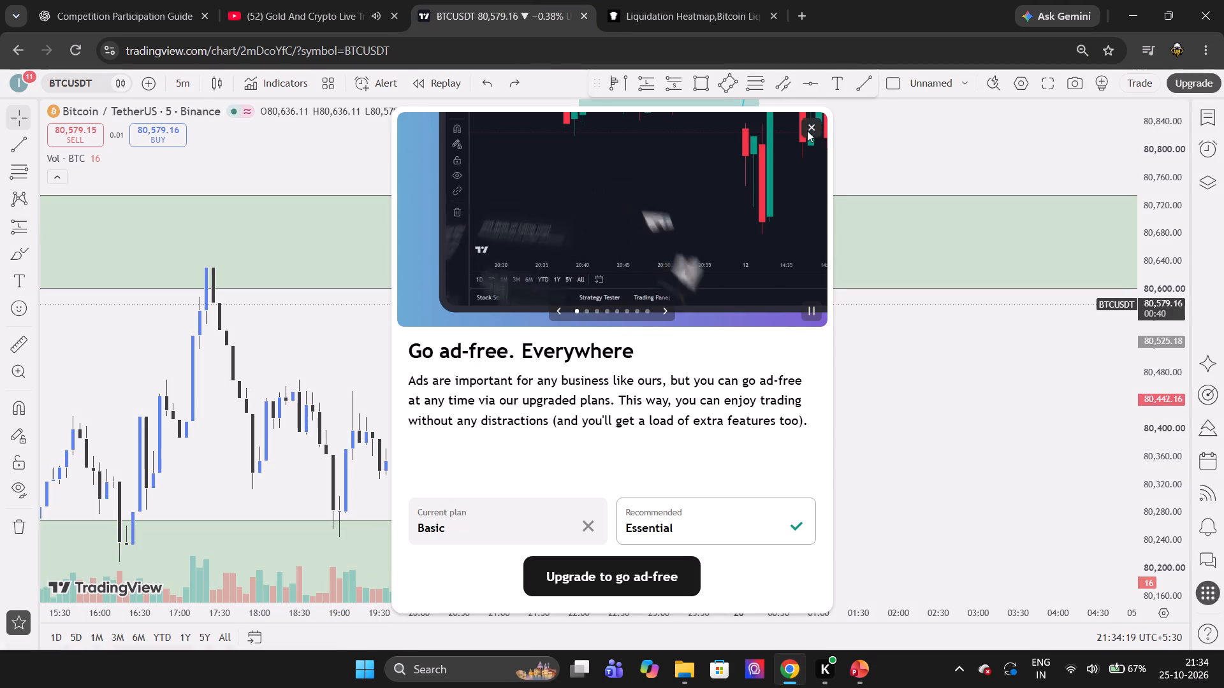
left_click(539, 419)
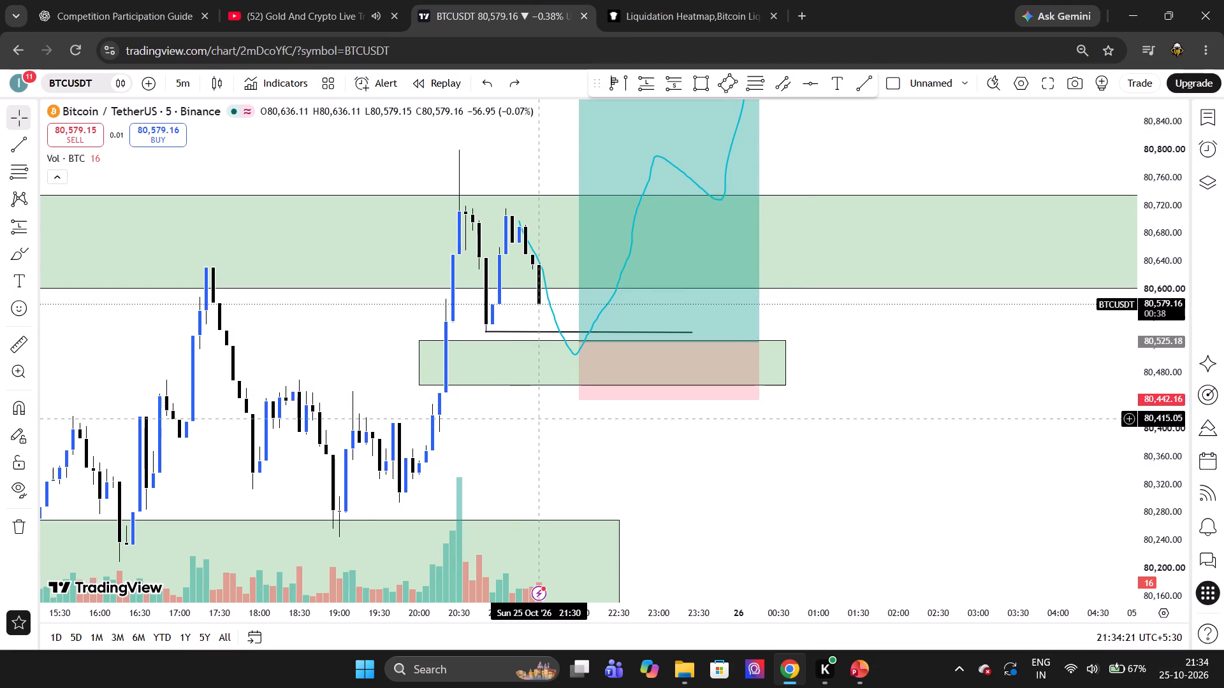
Change the BTCUSDT chart to the 1-day timeframe and reset the chart view.
scroll(539, 419, "down", 6)
scroll(539, 419, "up", 3)
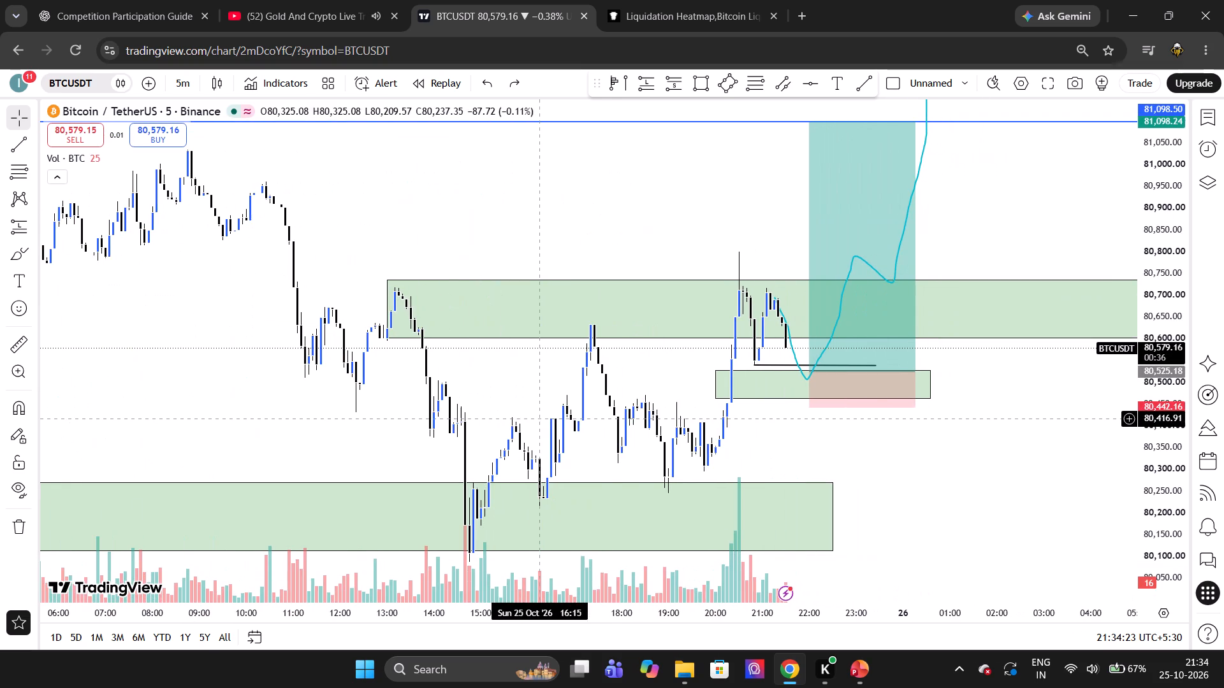
type("1d")
key("Return")
right_click(704, 391)
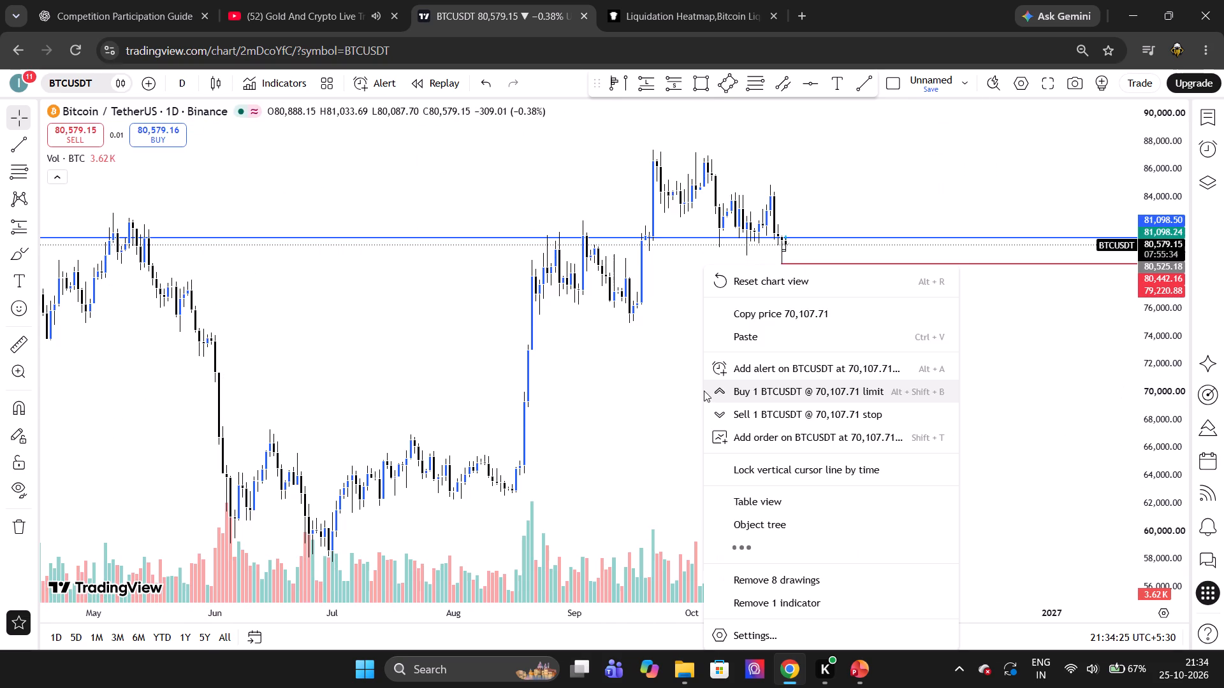
left_click(801, 293)
scroll(801, 293, "up", 2)
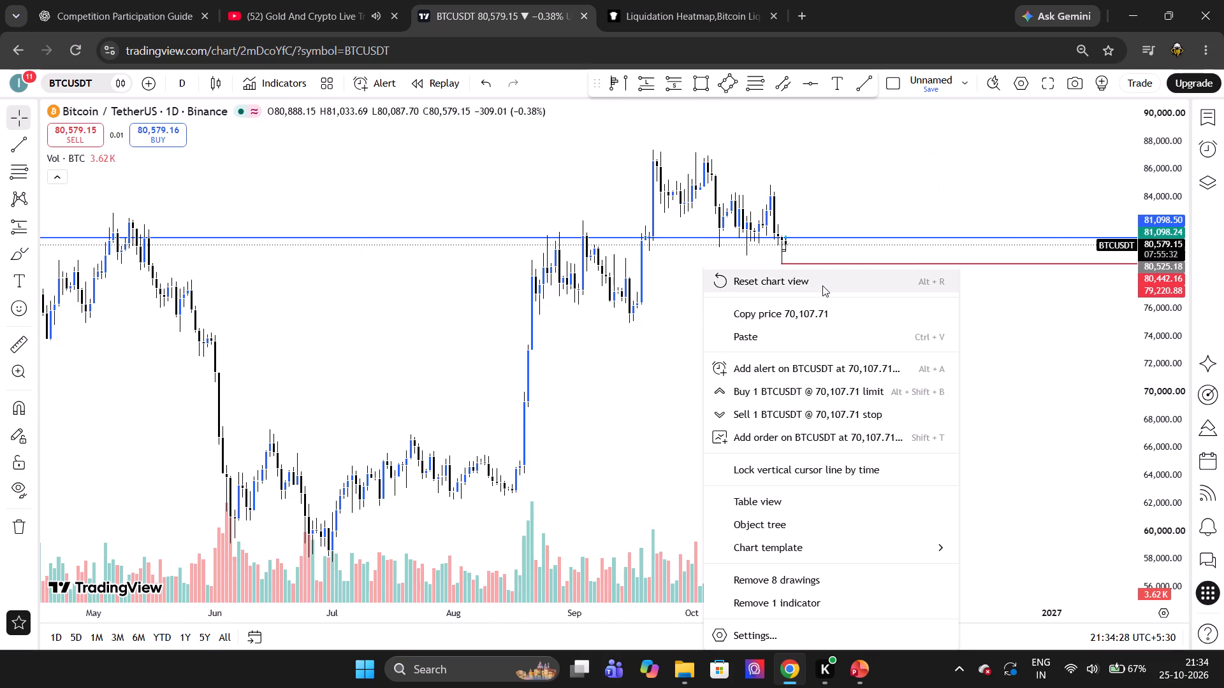
left_click(822, 285)
scroll(822, 285, "up", 6)
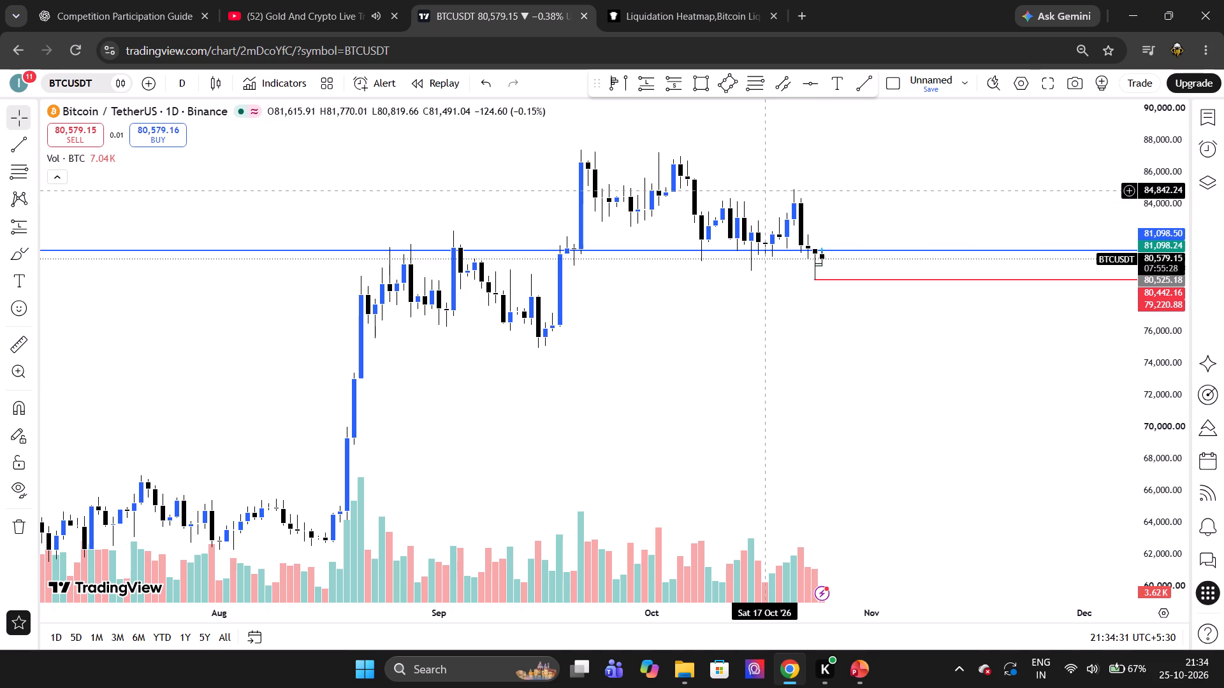
scroll(773, 192, "up", 2)
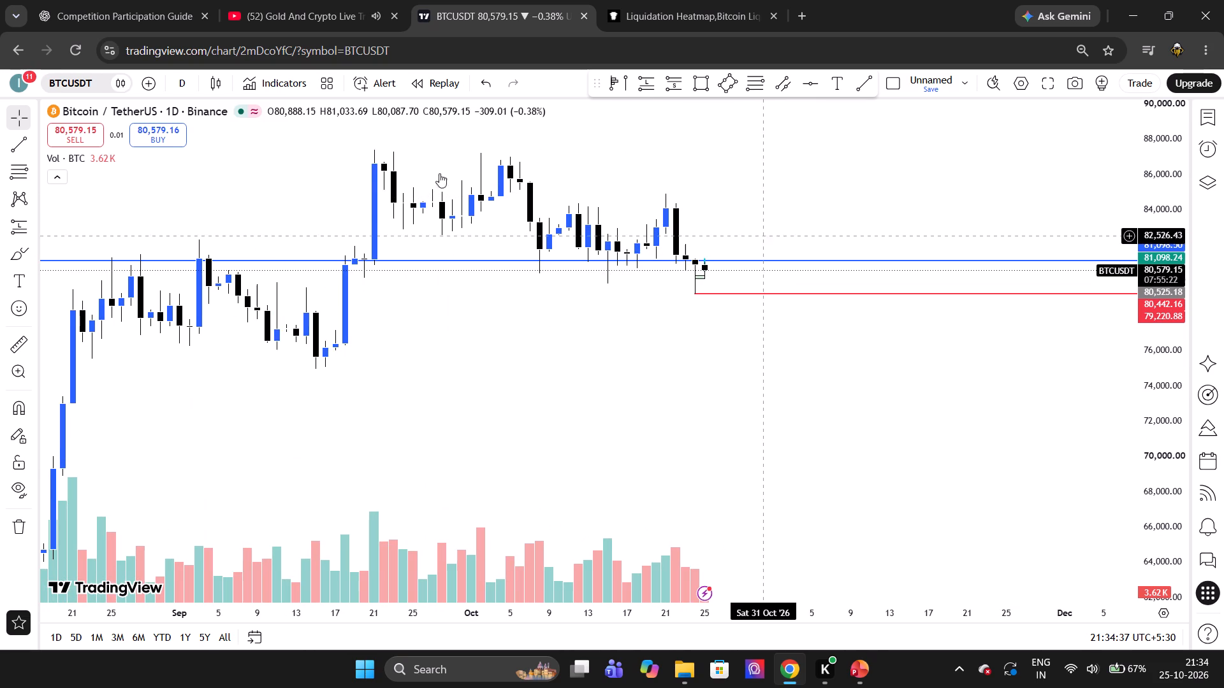
Draw a rectangle zone from about 84,913 down to about 82,645, spanning 24 October to 29 November.
left_click(34, 261)
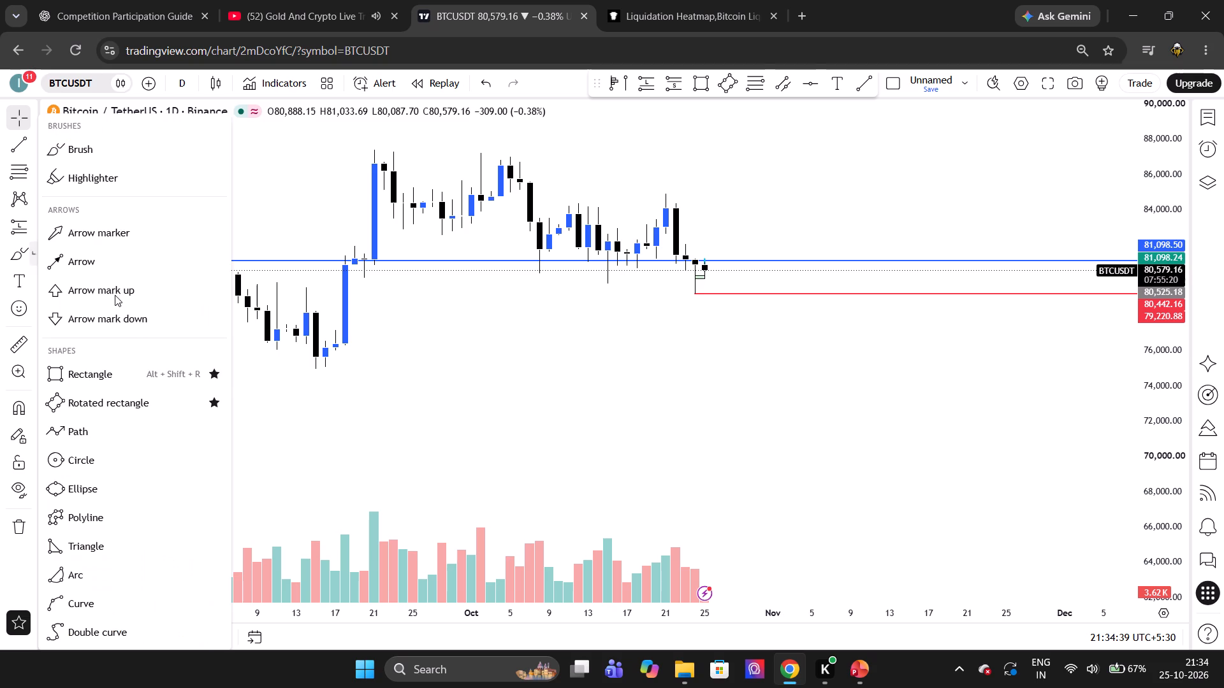
left_click(112, 368)
scroll(607, 217, "up", 1)
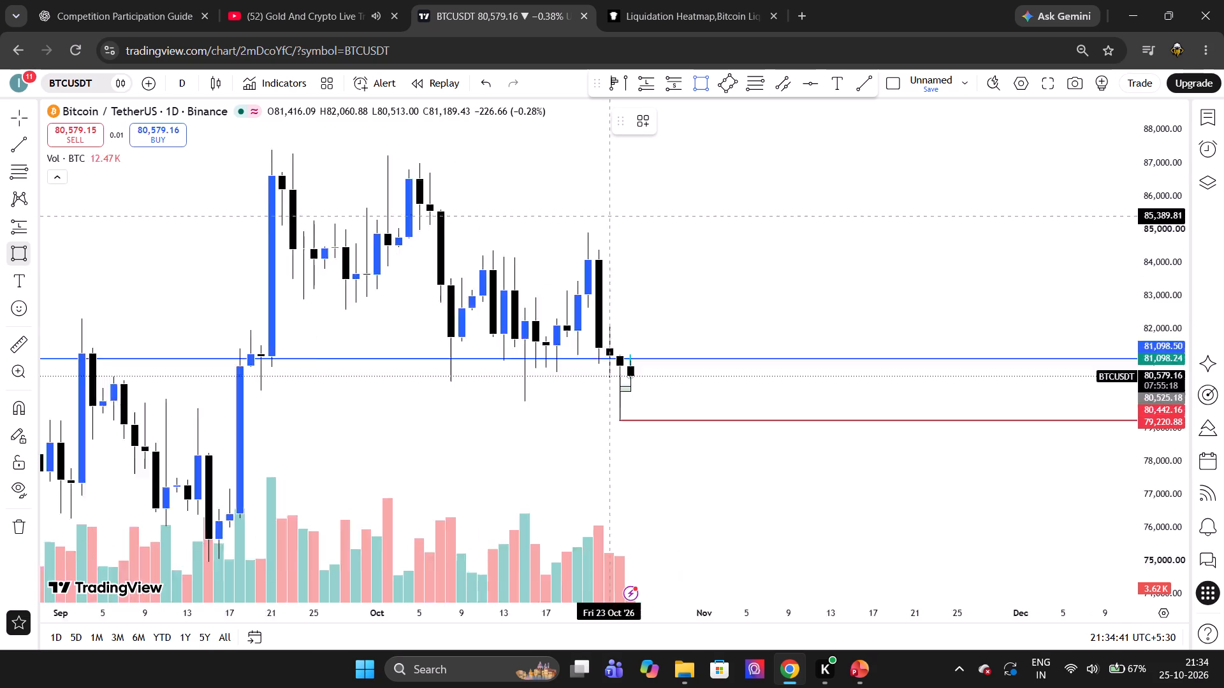
scroll(607, 217, "up", 1)
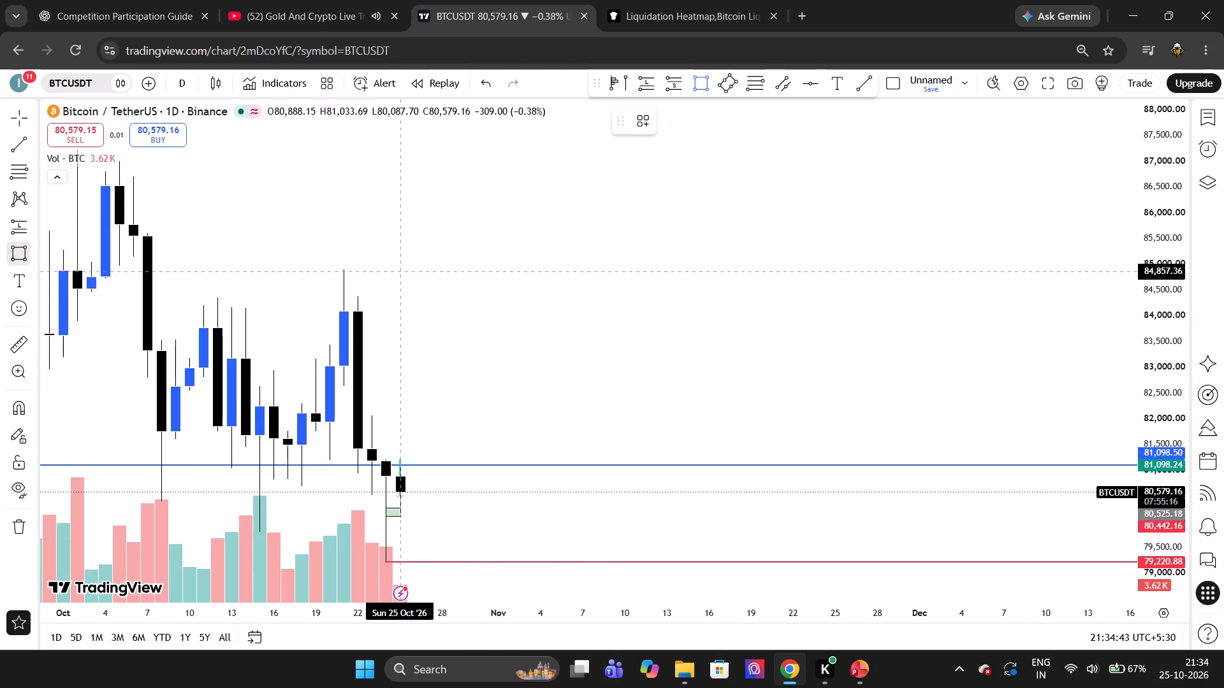
left_click(388, 269)
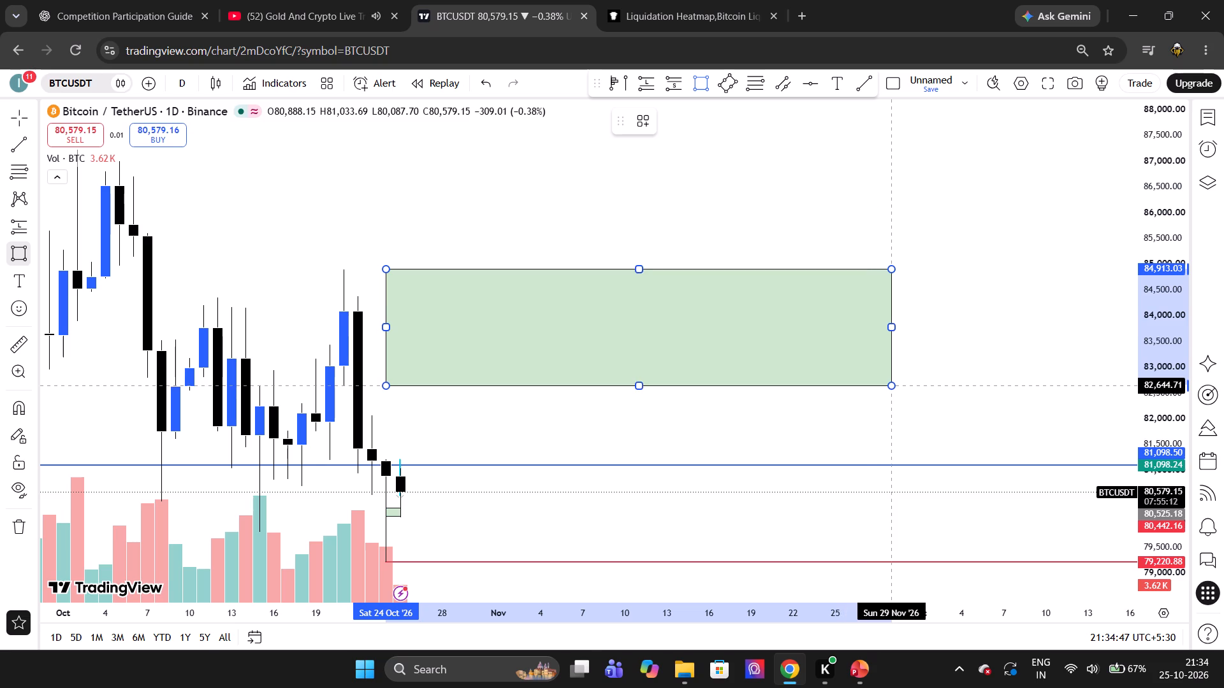
left_click(892, 385)
Extend the new zone's start back to 21 October and shorten its end to about 25 November.
left_click(386, 327)
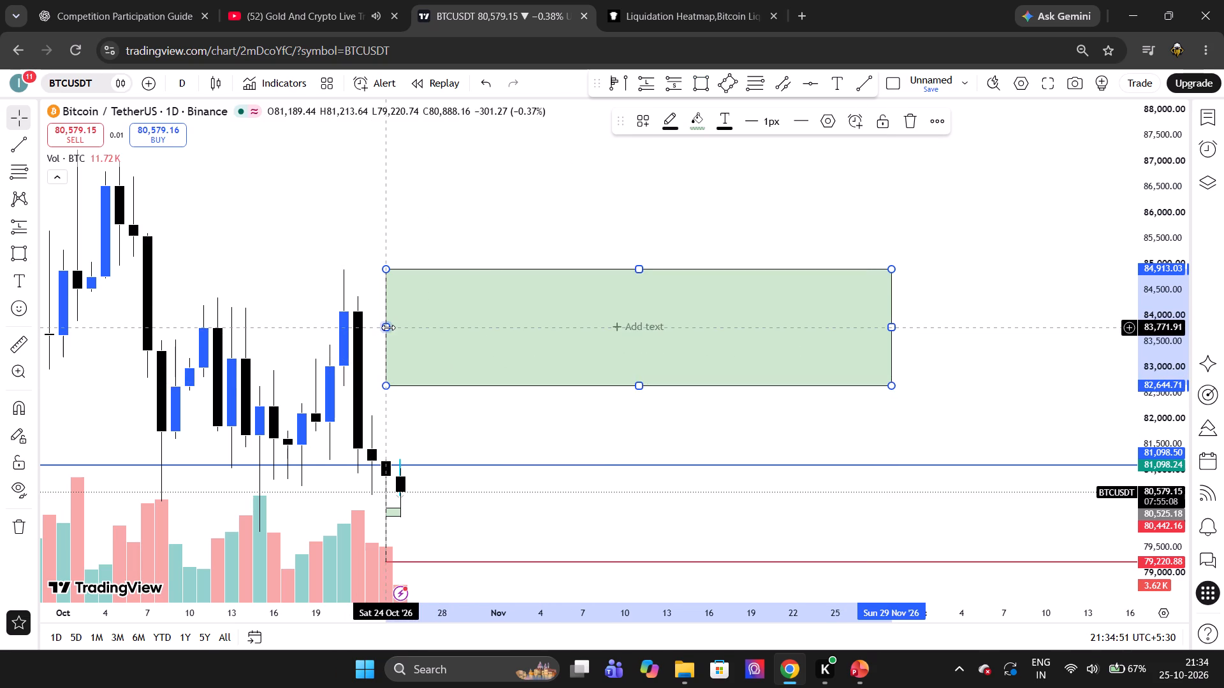
left_click_drag(388, 327, 340, 327)
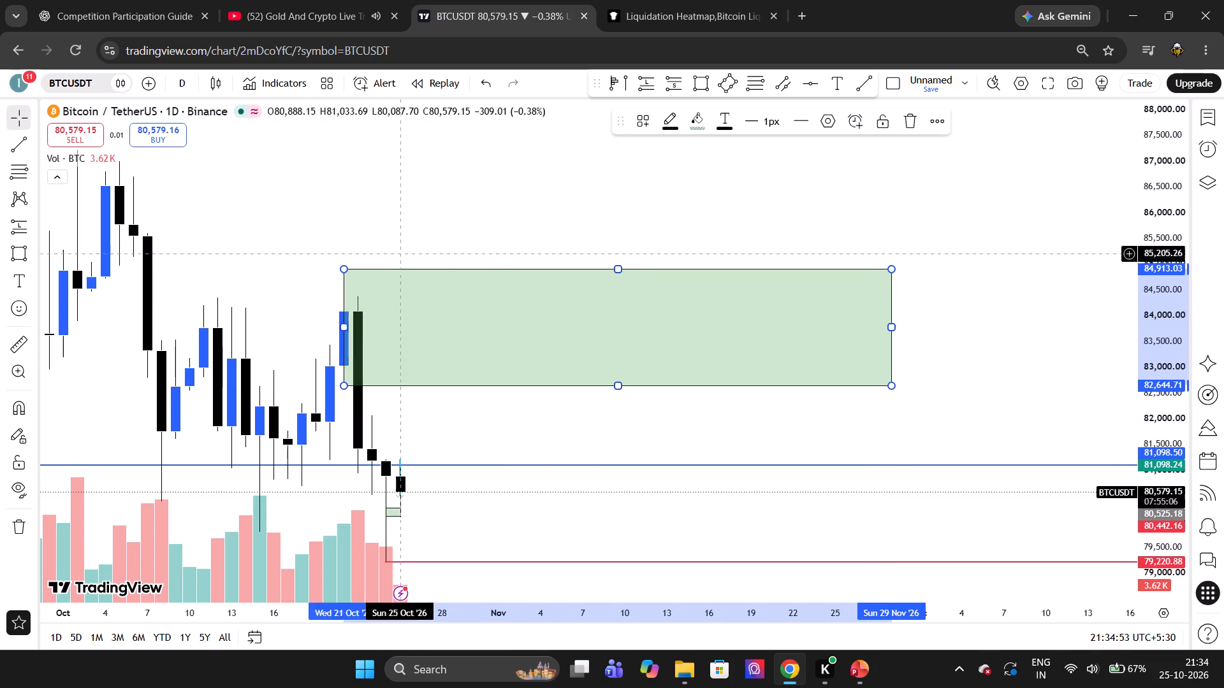
left_click(418, 240)
scroll(418, 240, "down", 4)
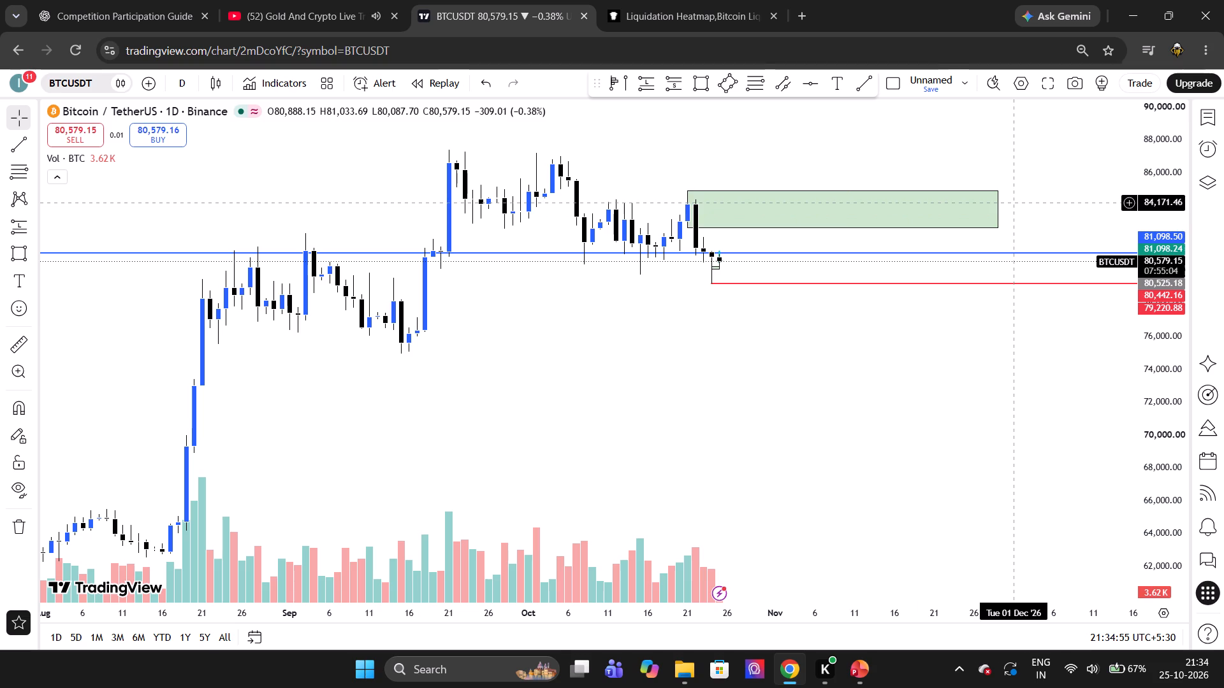
left_click_drag(998, 204, 970, 208)
left_click(869, 348)
Delete the red horizontal ray at 79,220.88 from the daily chart.
scroll(869, 348, "up", 1)
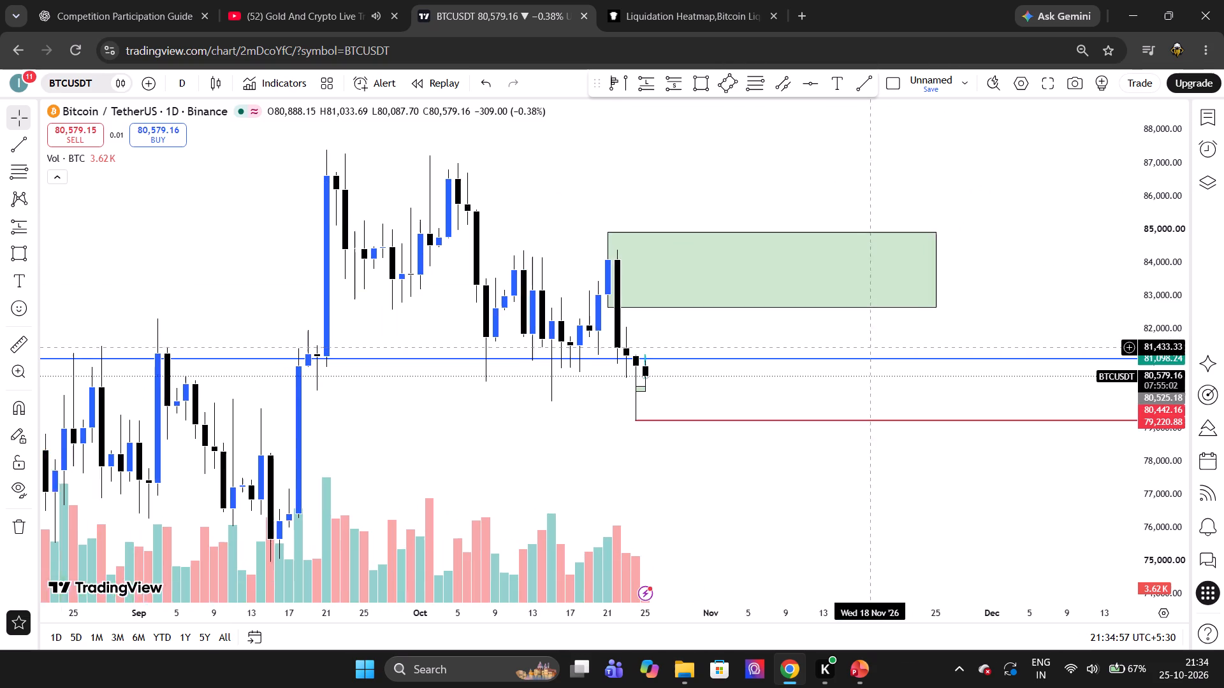
scroll(869, 348, "up", 1)
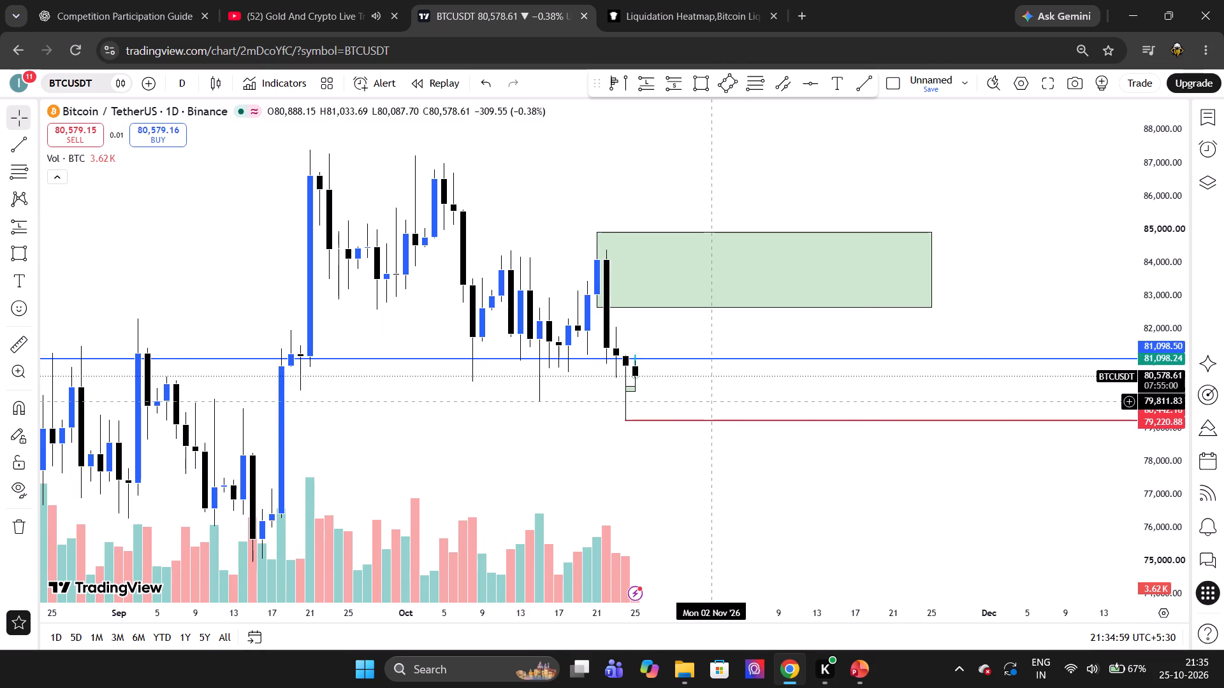
left_click(735, 421)
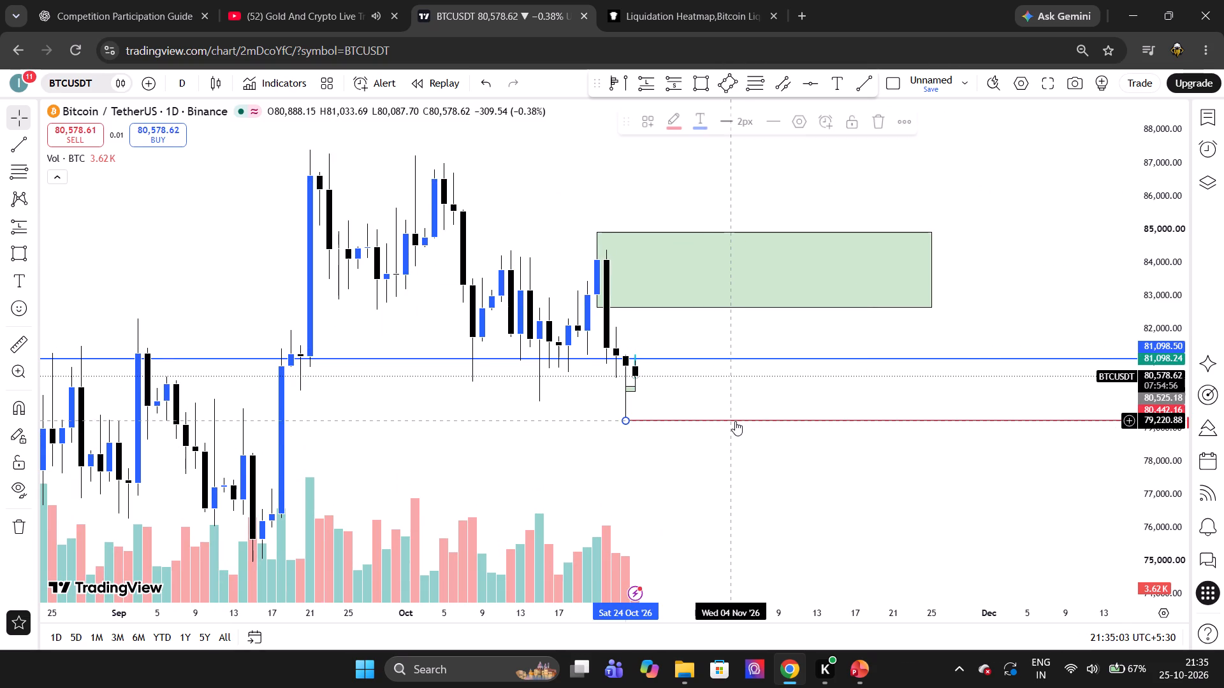
key("Delete")
Switch the BTCUSDT chart down to the 15-minute timeframe and finish on the 5-minute timeframe.
scroll(735, 421, "up", 1)
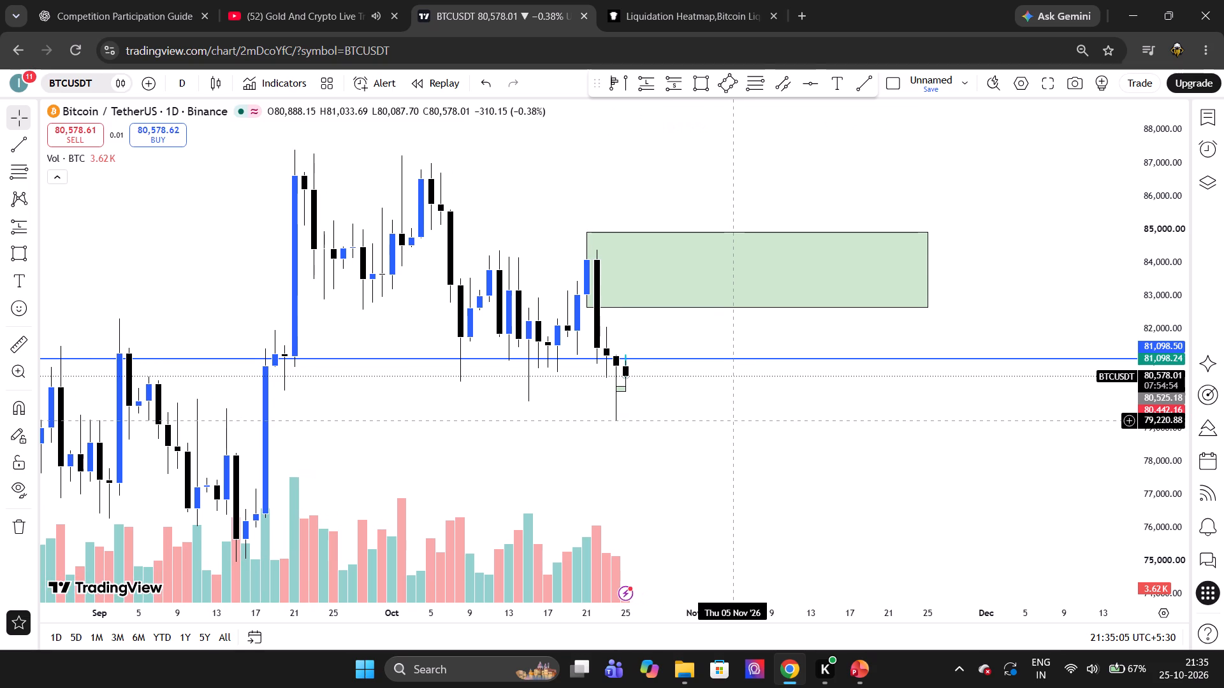
key("1")
key("Return")
scroll(735, 421, "down", 1)
type("15")
key("Return")
scroll(735, 421, "up", 1)
key("5")
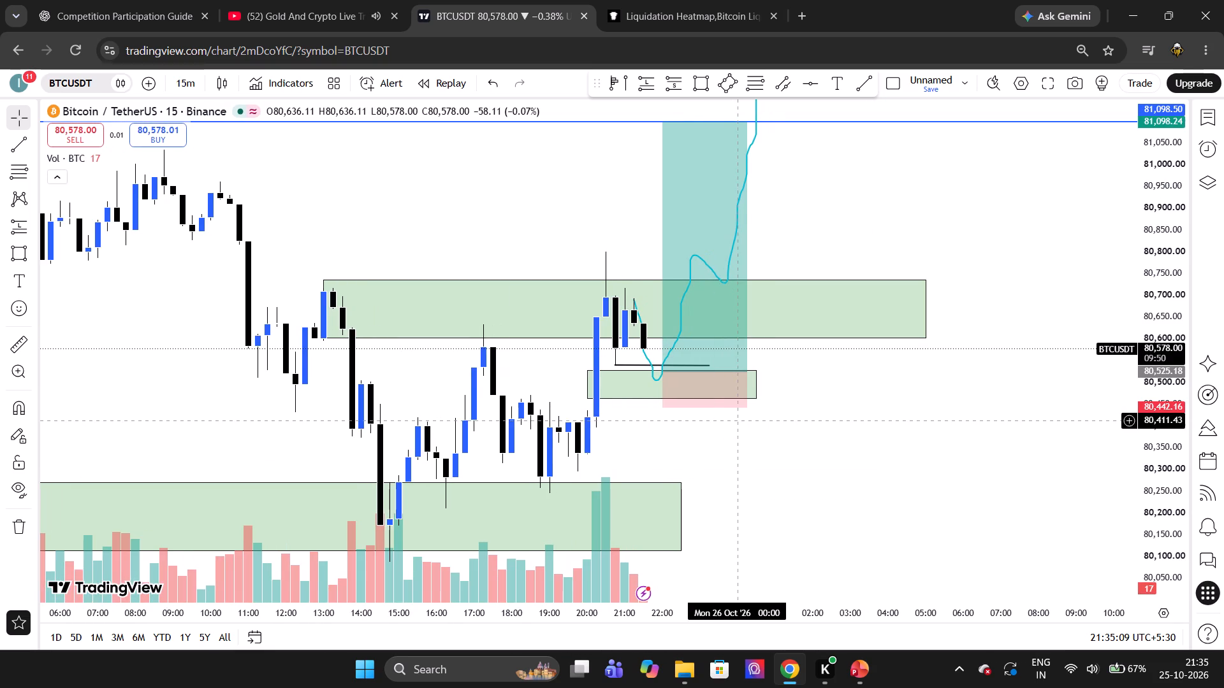
key("Return")
scroll(869, 441, "down", 1)
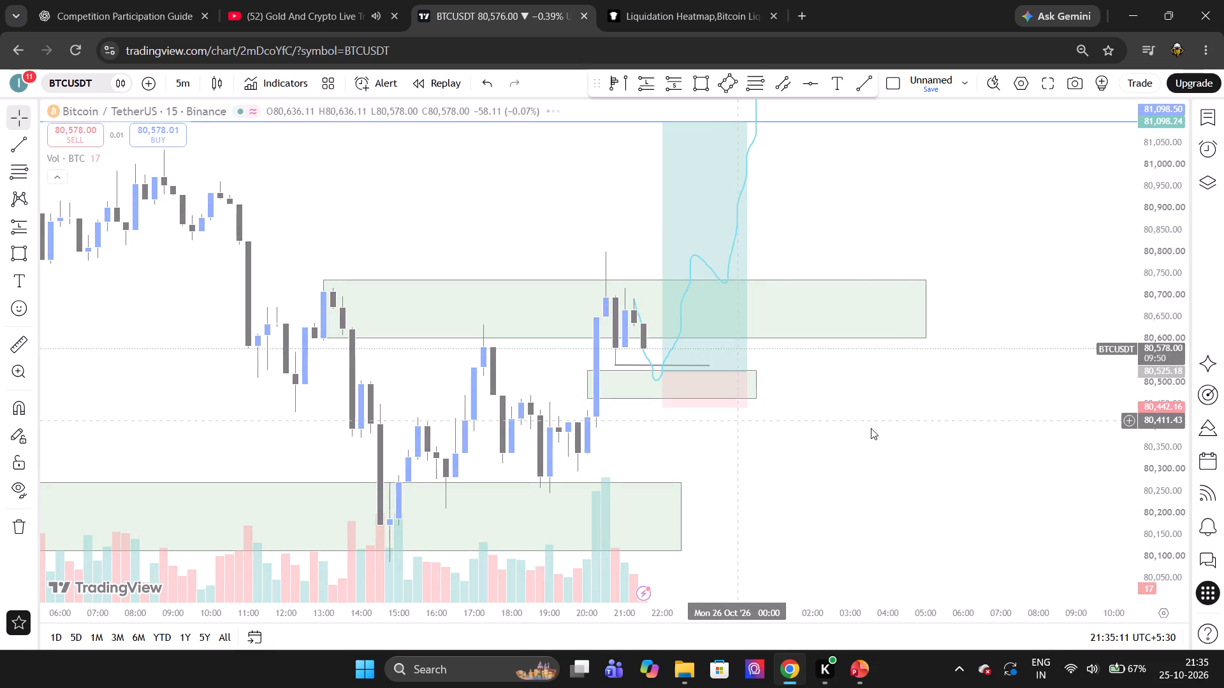
Return to the YouTube video and rewind it to about 10:33 to rewatch the streamer's order block notes.
left_click(323, 0)
key("Left")
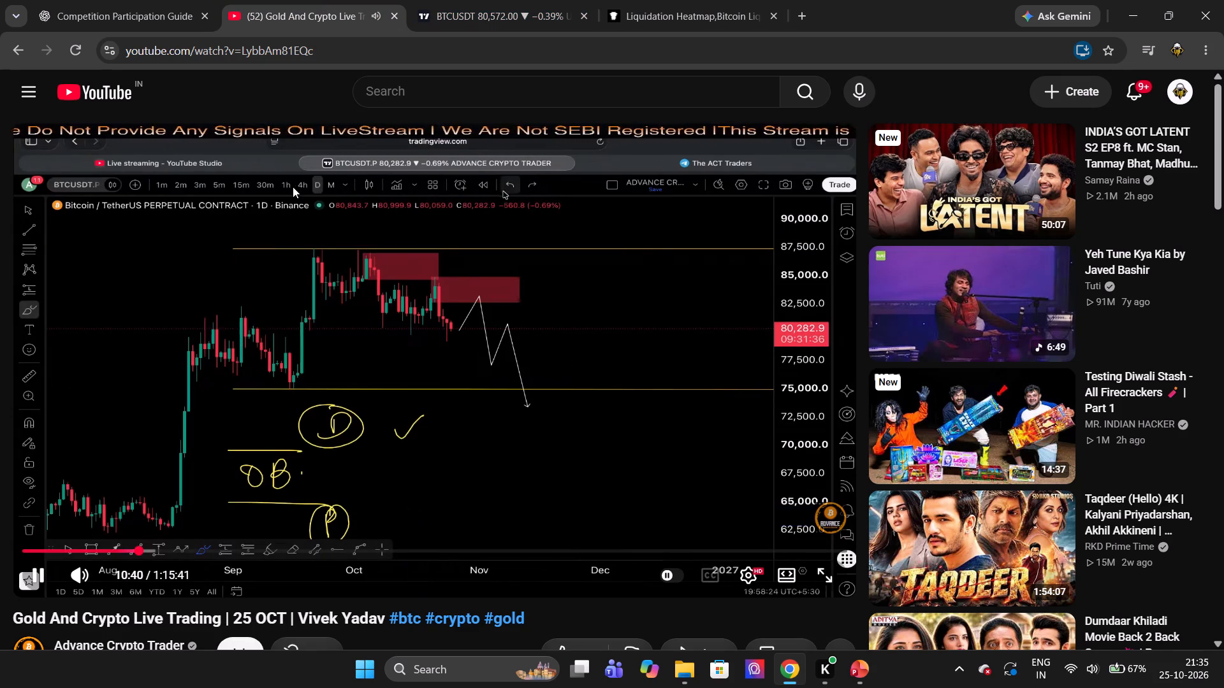
key("Left")
key("Left")
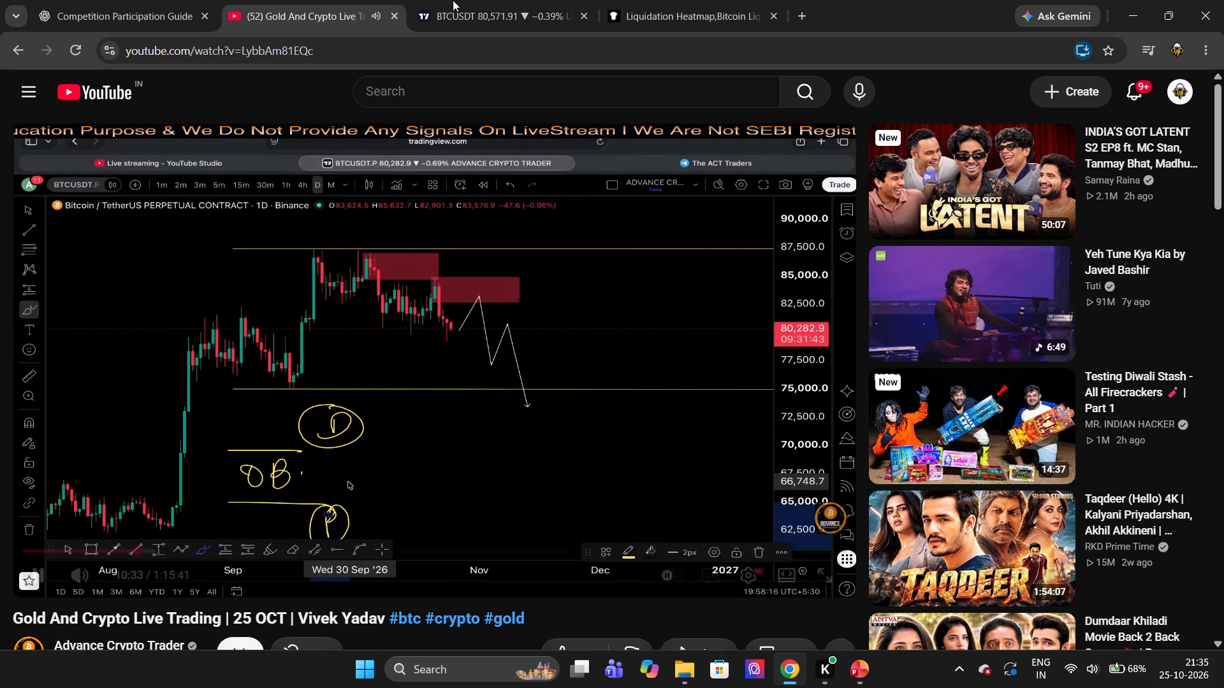
Go back to the 5-minute BTCUSDT chart and examine price action around the planned long position.
left_click(506, 0)
scroll(543, 302, "up", 1)
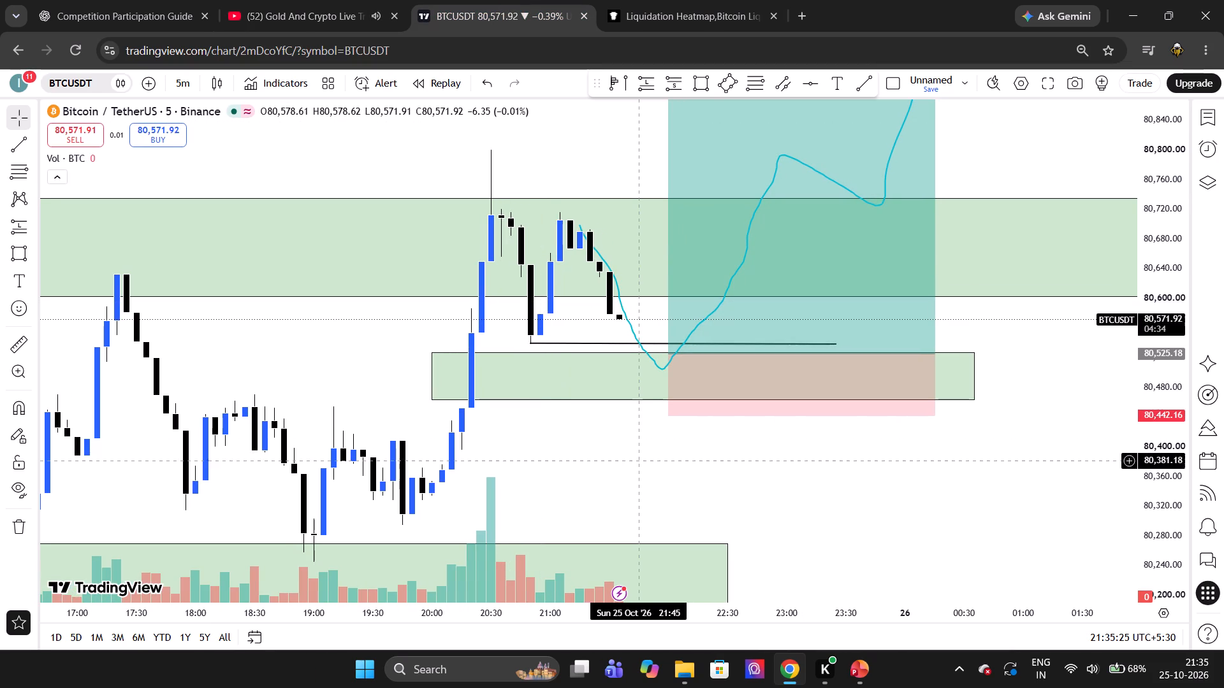